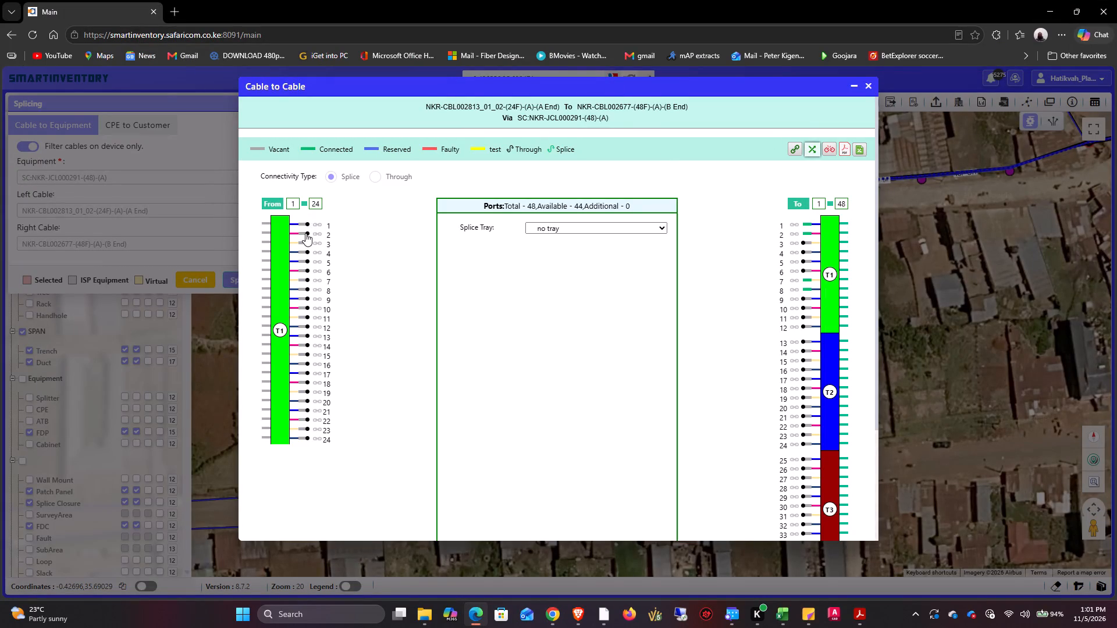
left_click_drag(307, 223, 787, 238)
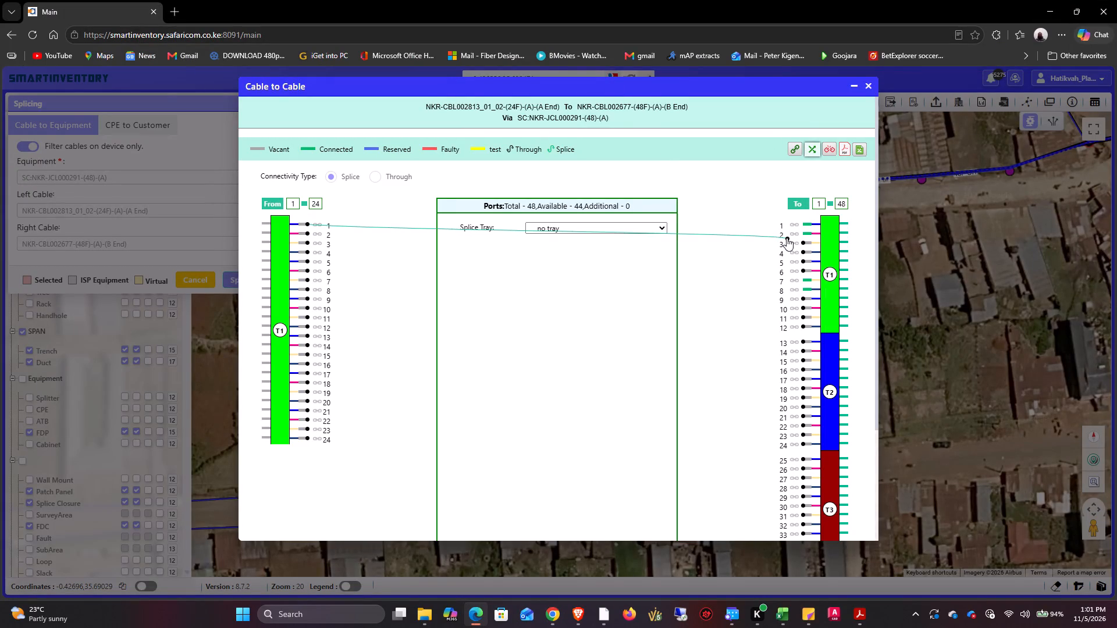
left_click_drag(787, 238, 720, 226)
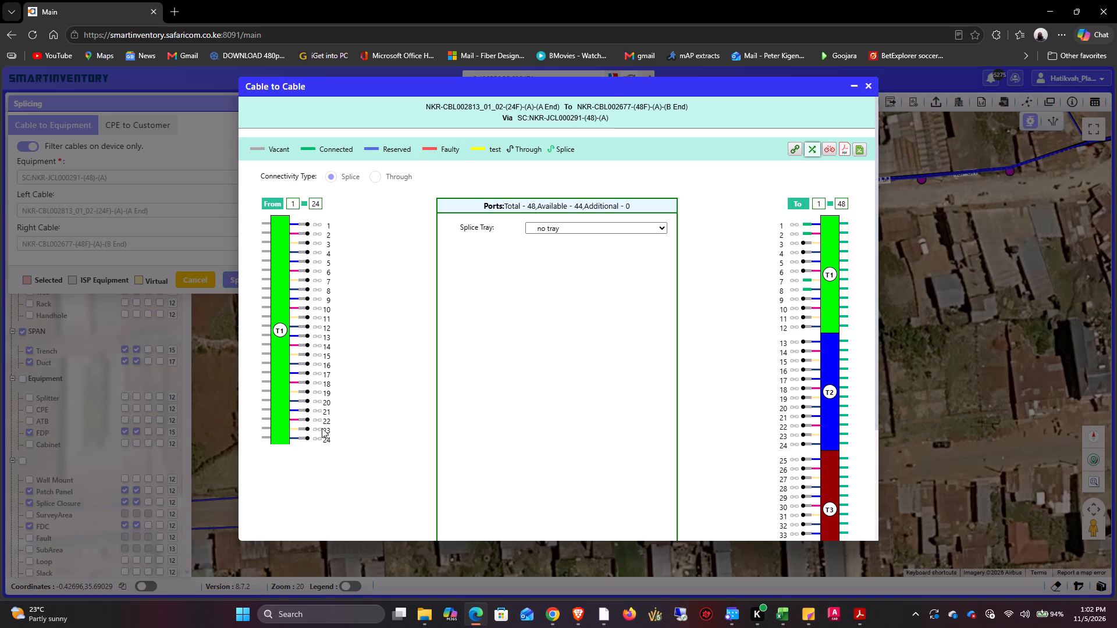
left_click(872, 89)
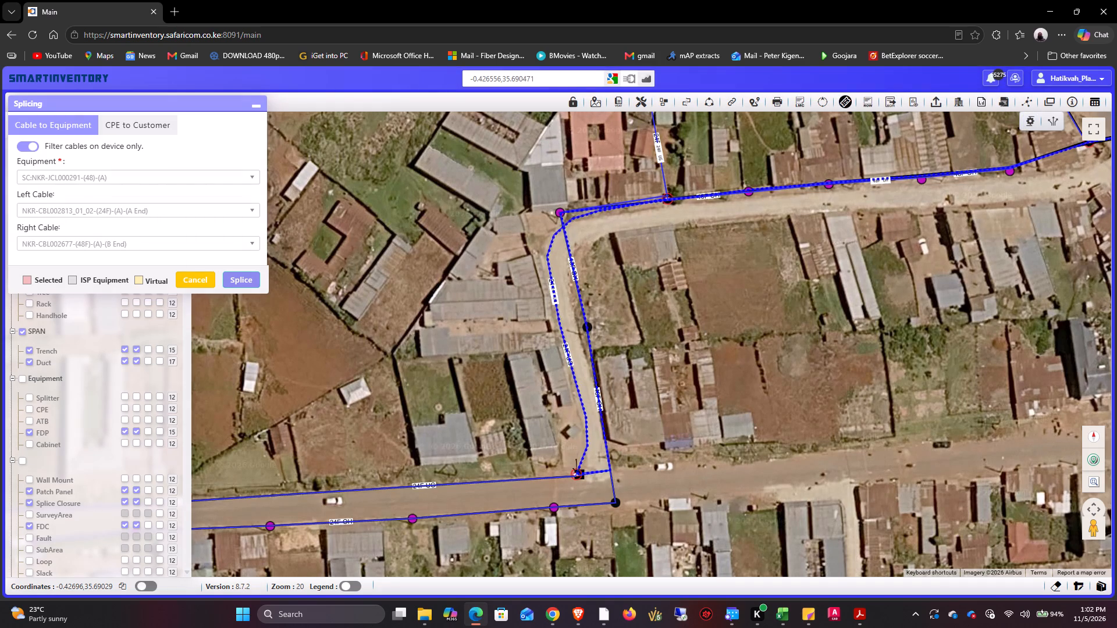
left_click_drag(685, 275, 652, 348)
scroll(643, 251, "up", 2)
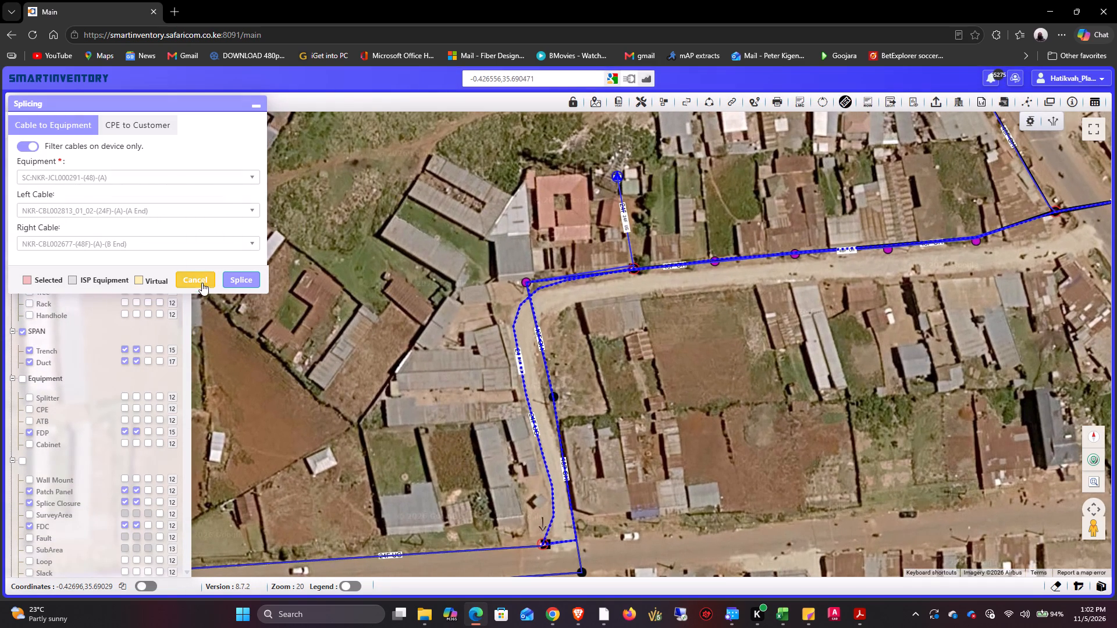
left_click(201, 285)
Query the network elements at the roadside point where the short branch cable leaves the road, and examine the listed cables and closure.
scroll(596, 240, "up", 1)
left_click_drag(597, 241, 555, 282)
scroll(557, 283, "up", 2)
left_click(1068, 104)
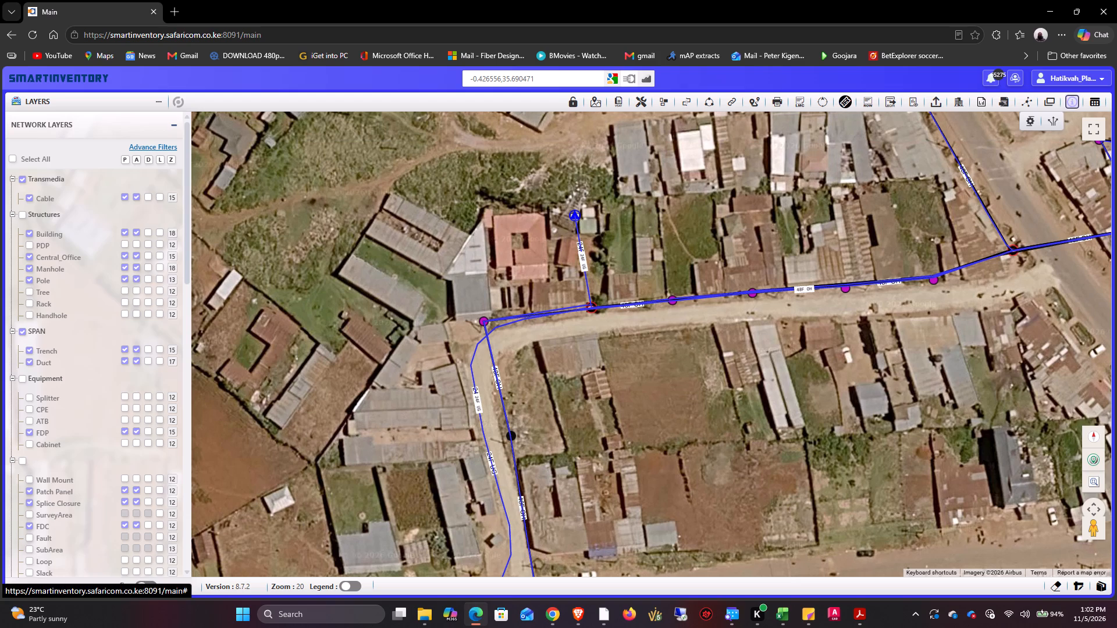
left_click(588, 302)
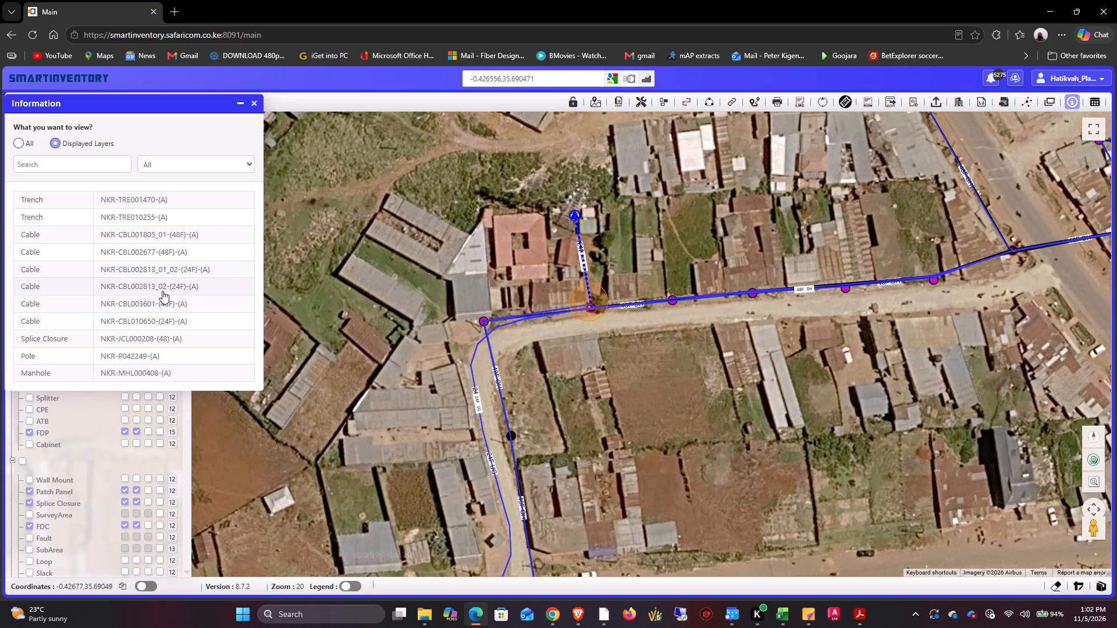
left_click(254, 105)
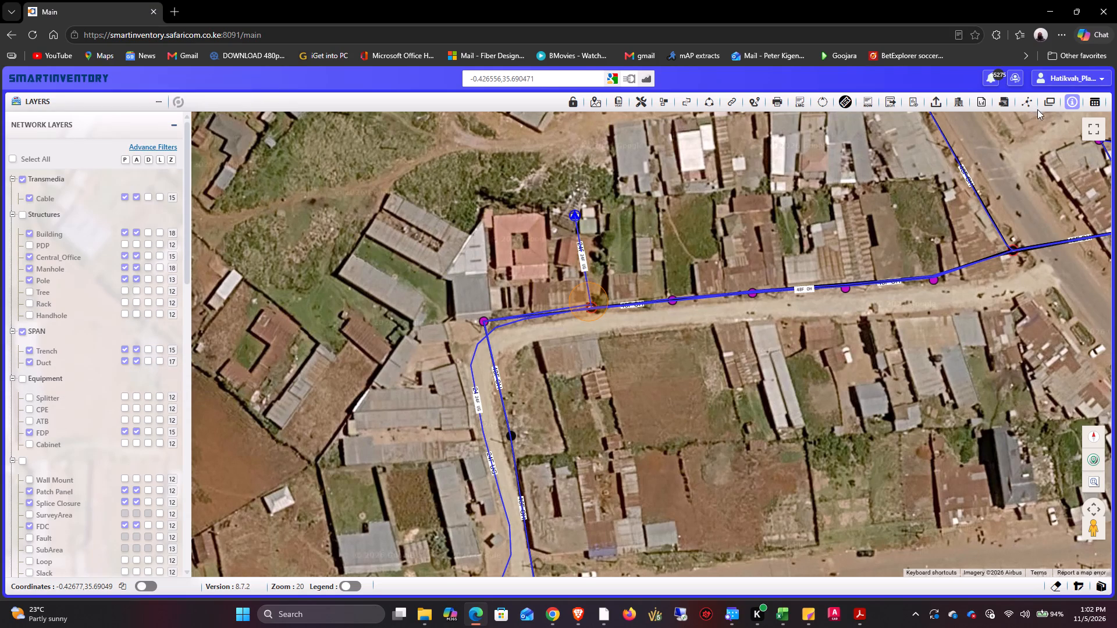
Start splicing at the roadside point where the branch cable begins, with closure SC:NKR-JCL000208-(48)-(A) as the equipment.
left_click(1031, 98)
left_click(1030, 119)
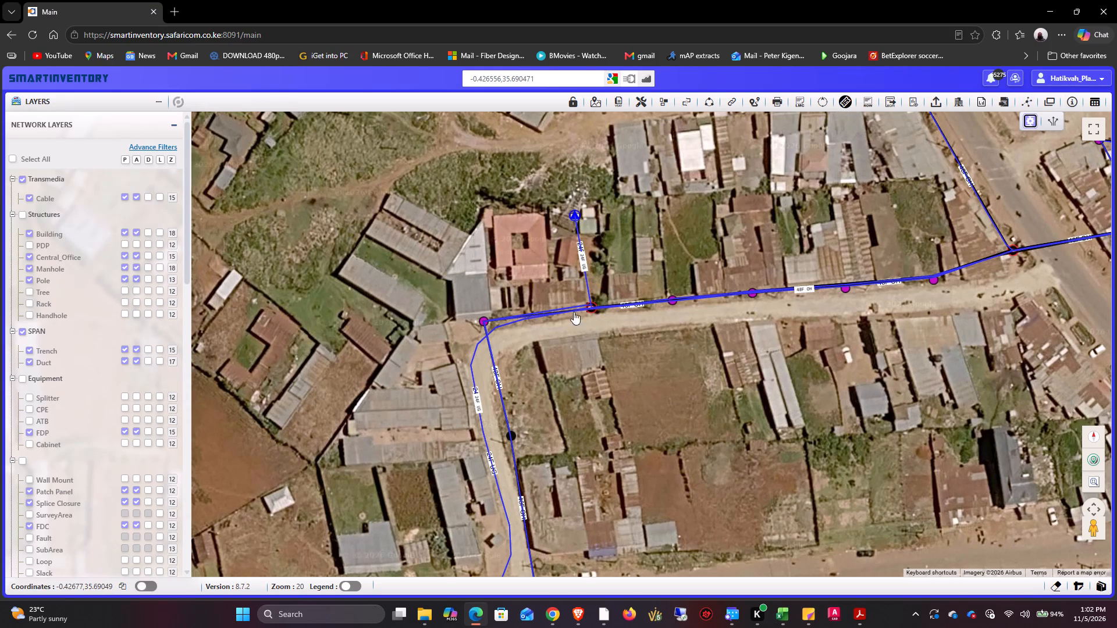
left_click(590, 304)
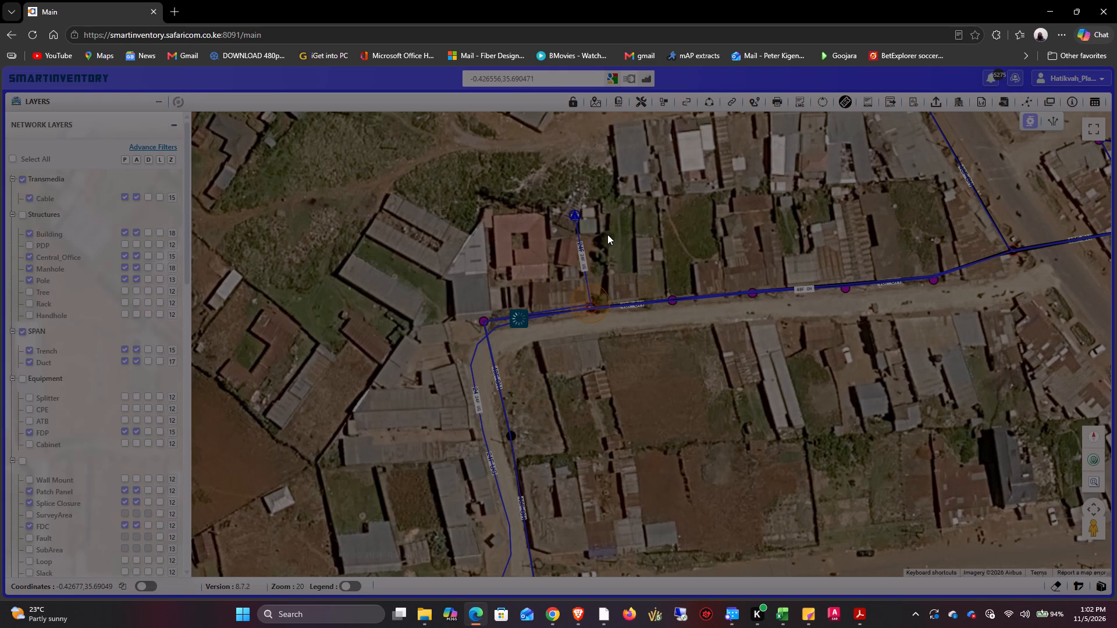
left_click(153, 165)
left_click(153, 173)
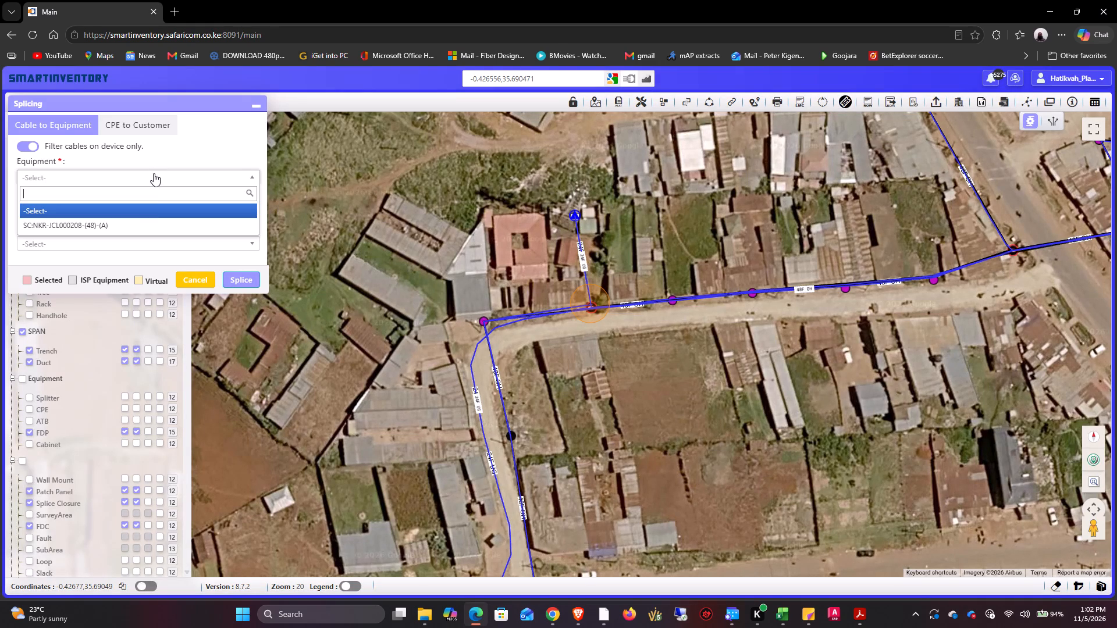
left_click(152, 218)
Examine the fibre connections from NKR-CBL002813_02-(24F)-(A)-(A End) to NKR-CBL002813_01_02-(24F)-(A)-(B End) in the closure.
left_click(144, 206)
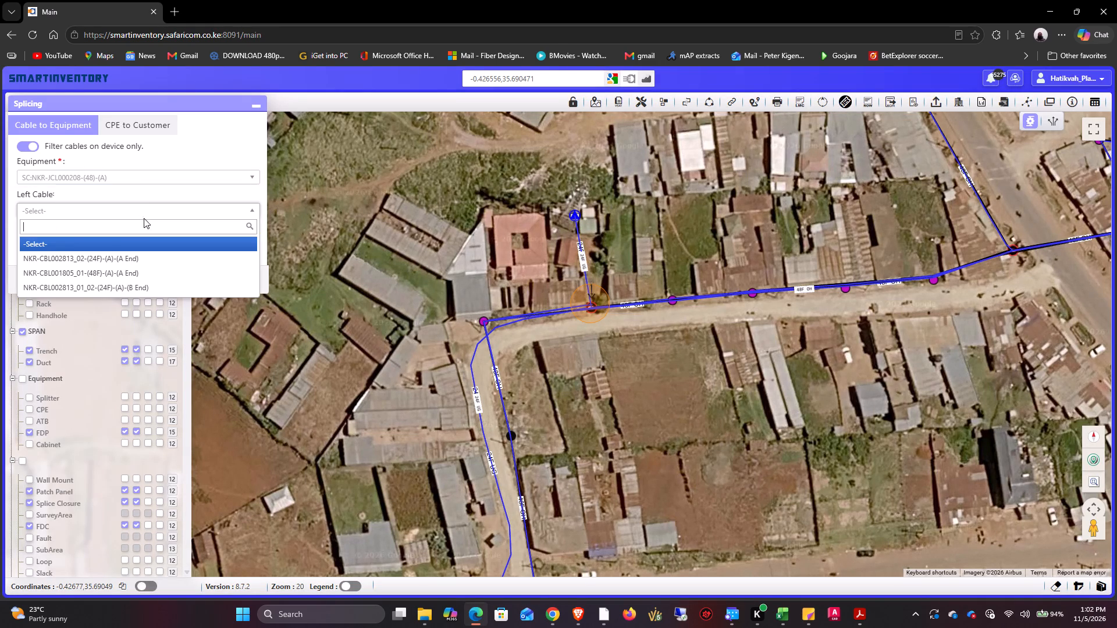
left_click(143, 259)
left_click(143, 246)
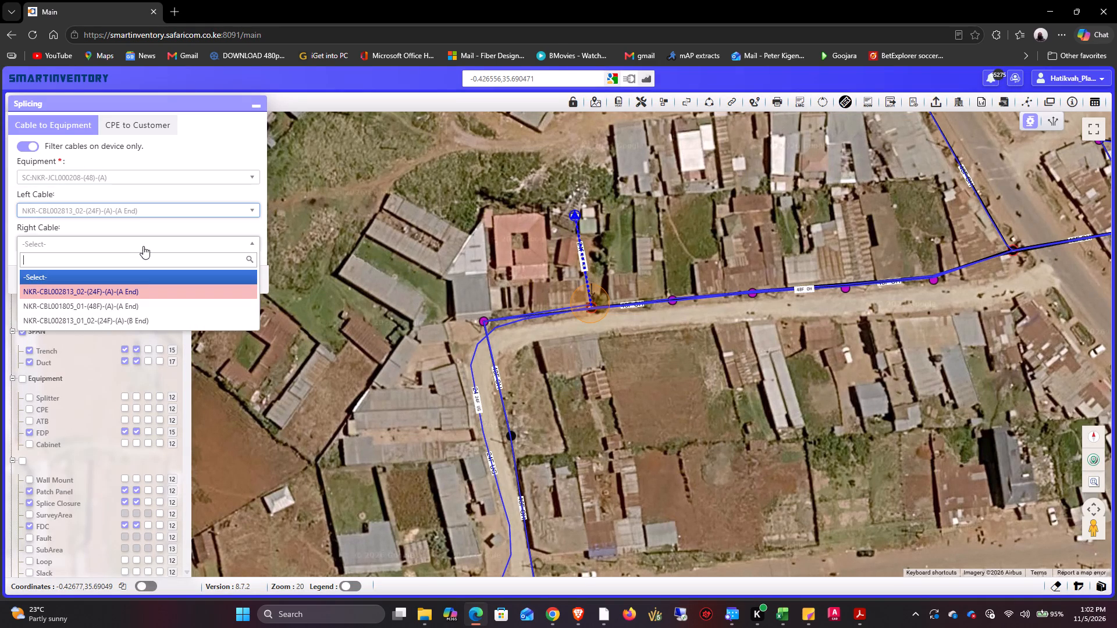
left_click(143, 319)
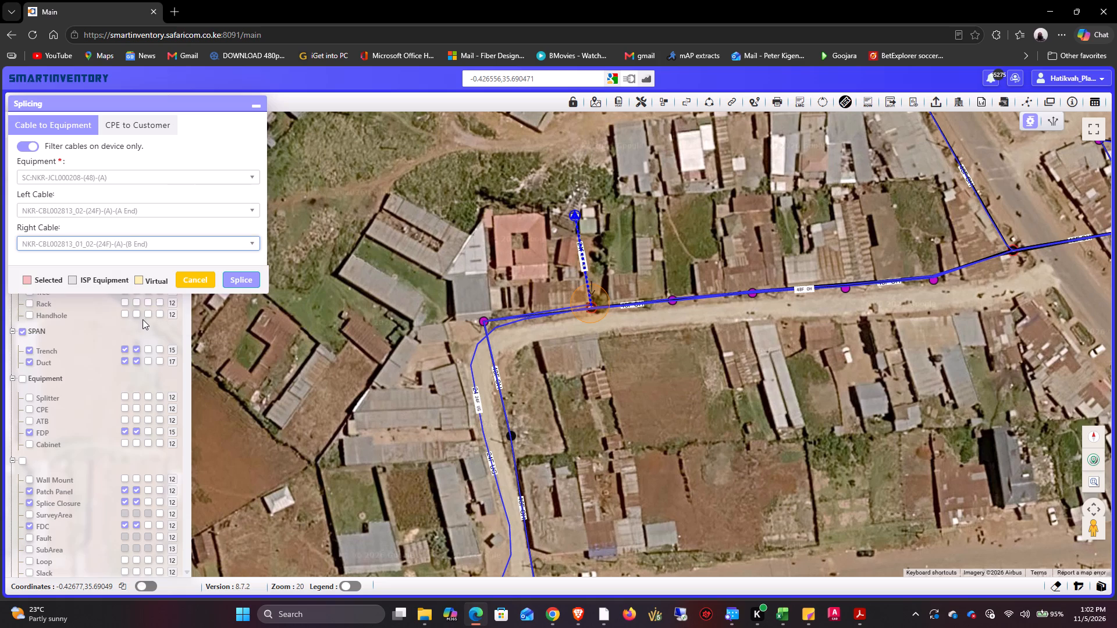
left_click(256, 278)
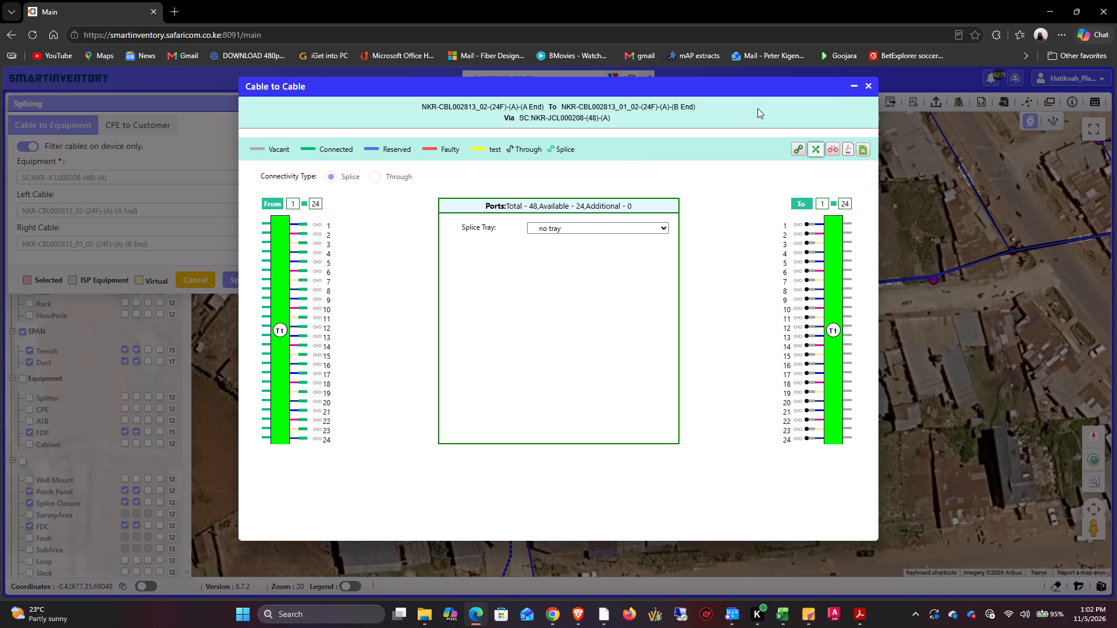
left_click(866, 88)
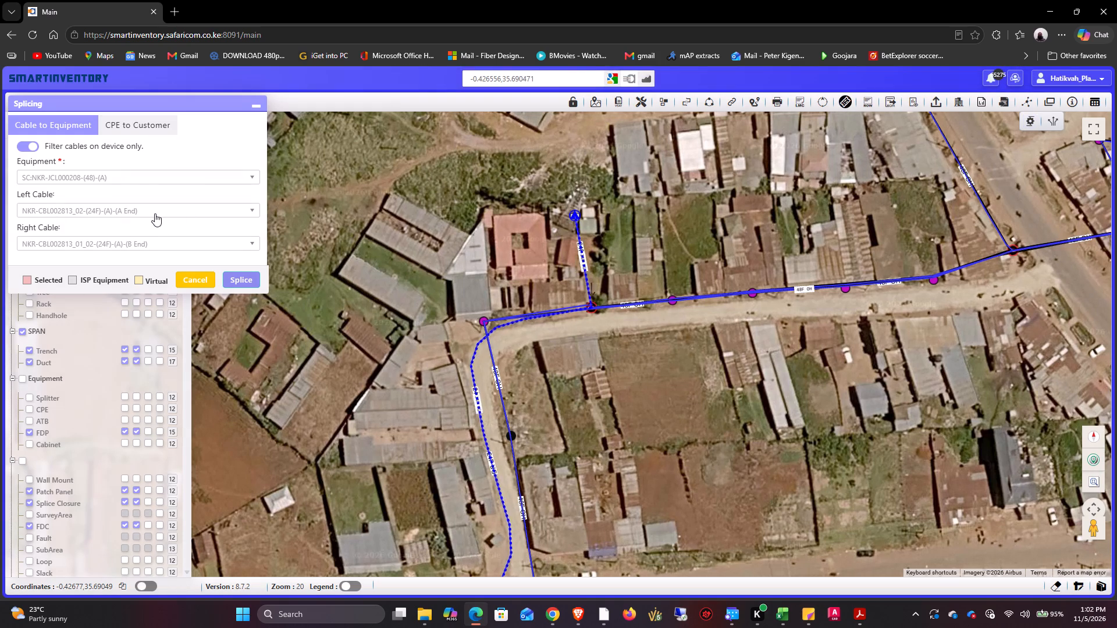
Change the left cable to NKR-CBL001805_01-(48F)-(A)-(A End) and examine its fibre connections to the same right cable.
left_click(156, 208)
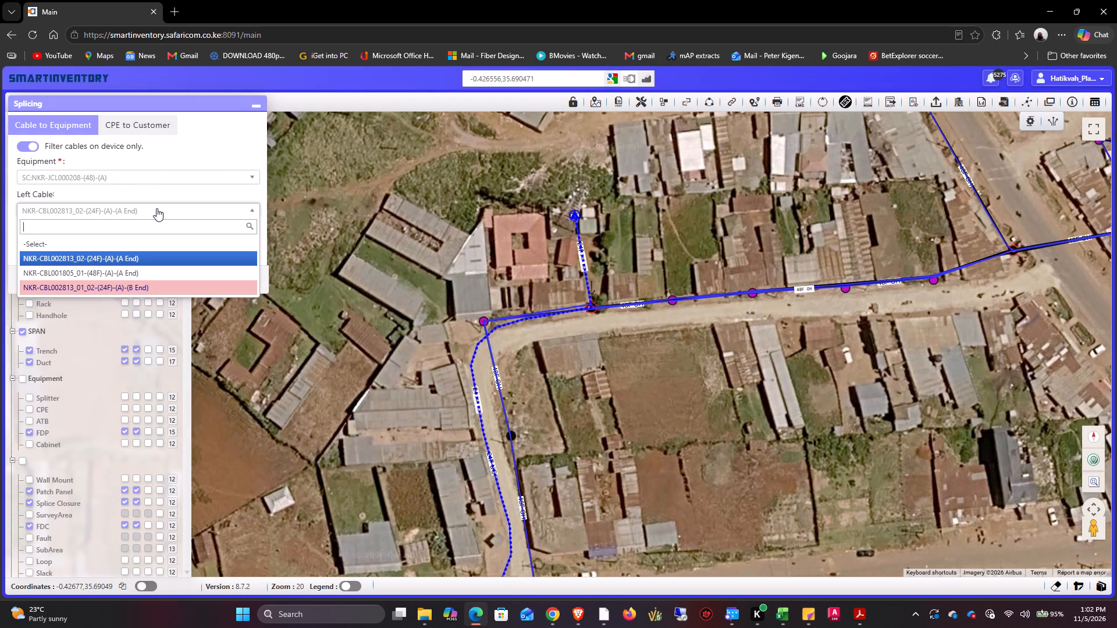
left_click(134, 269)
left_click(241, 277)
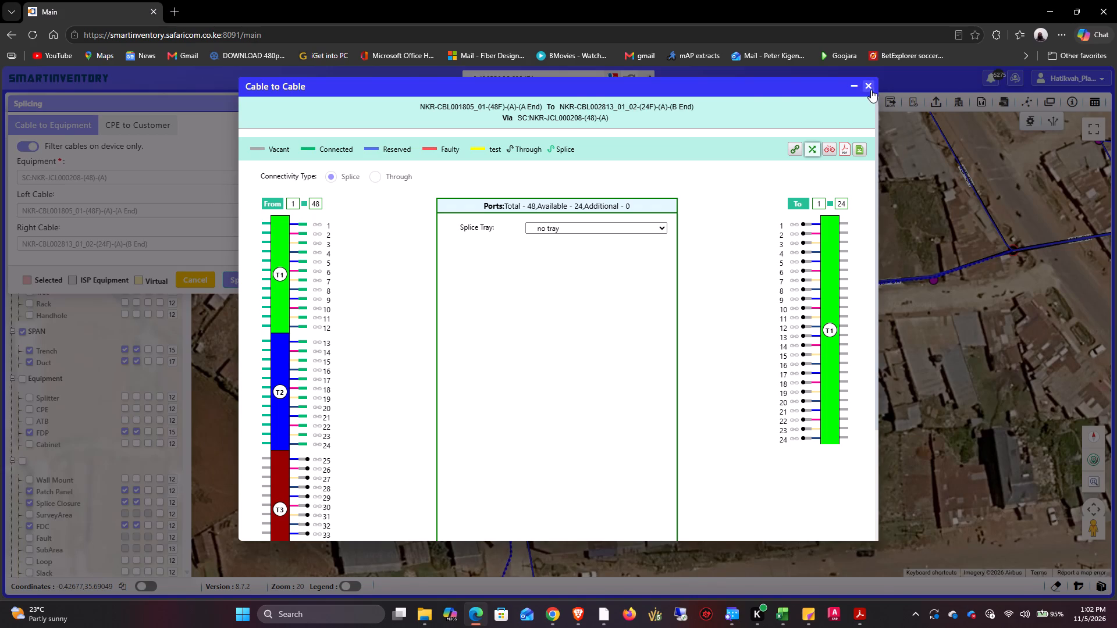
left_click(871, 90)
Un-splice all connections between left cable NKR-CBL002813_02-(24F)-(A)-(A End) and right cable NKR-CBL001805_01-(48F)-(A)-(A End).
left_click(151, 216)
left_click(133, 263)
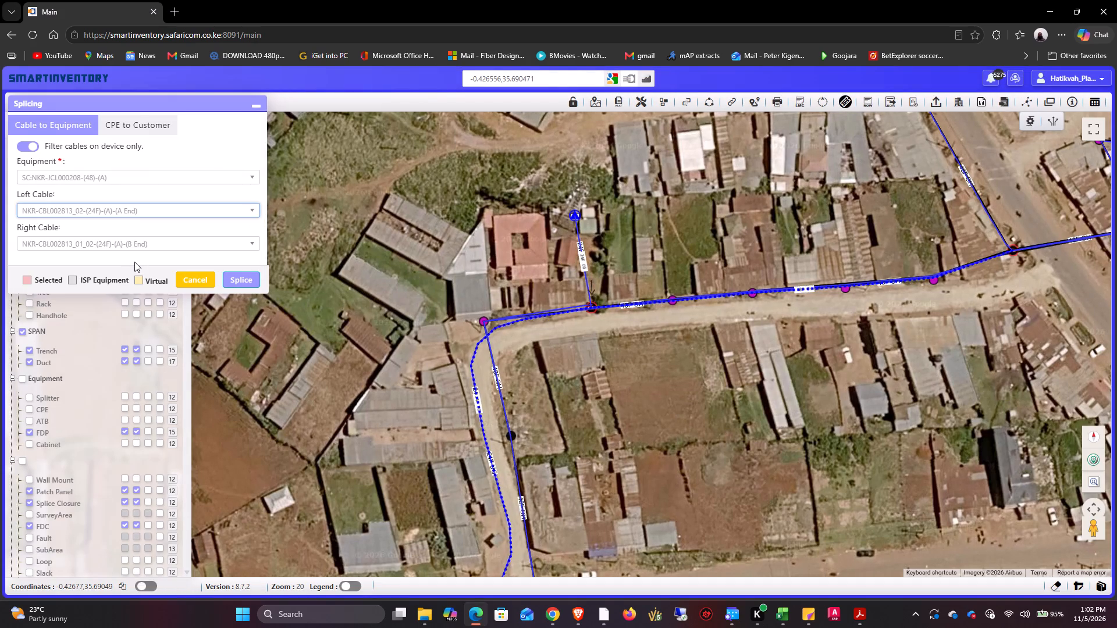
left_click(141, 248)
left_click(127, 309)
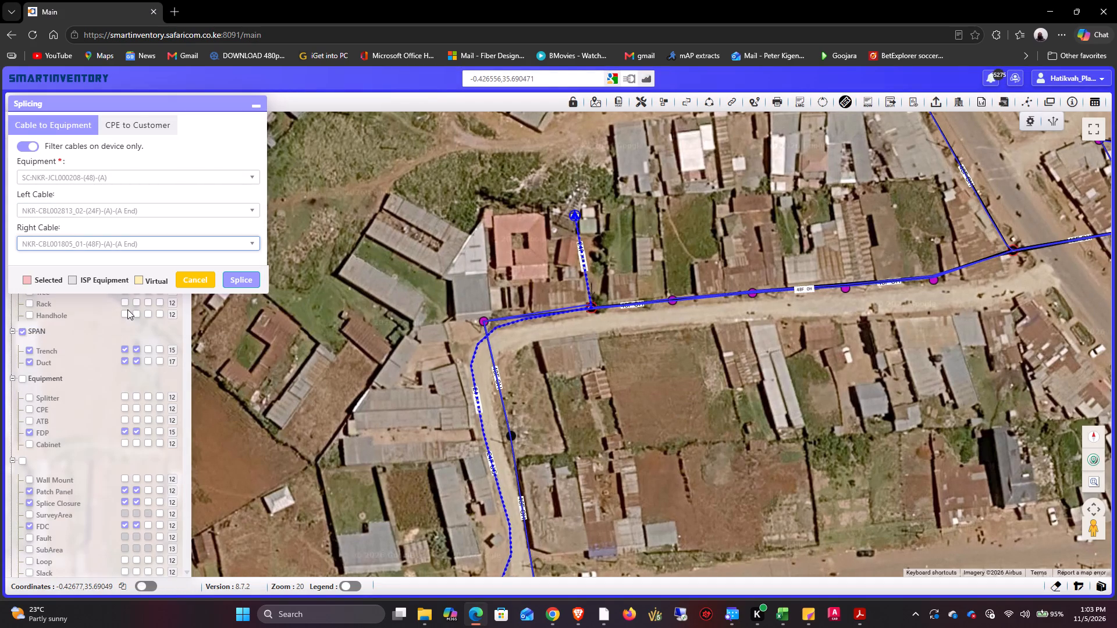
left_click(237, 280)
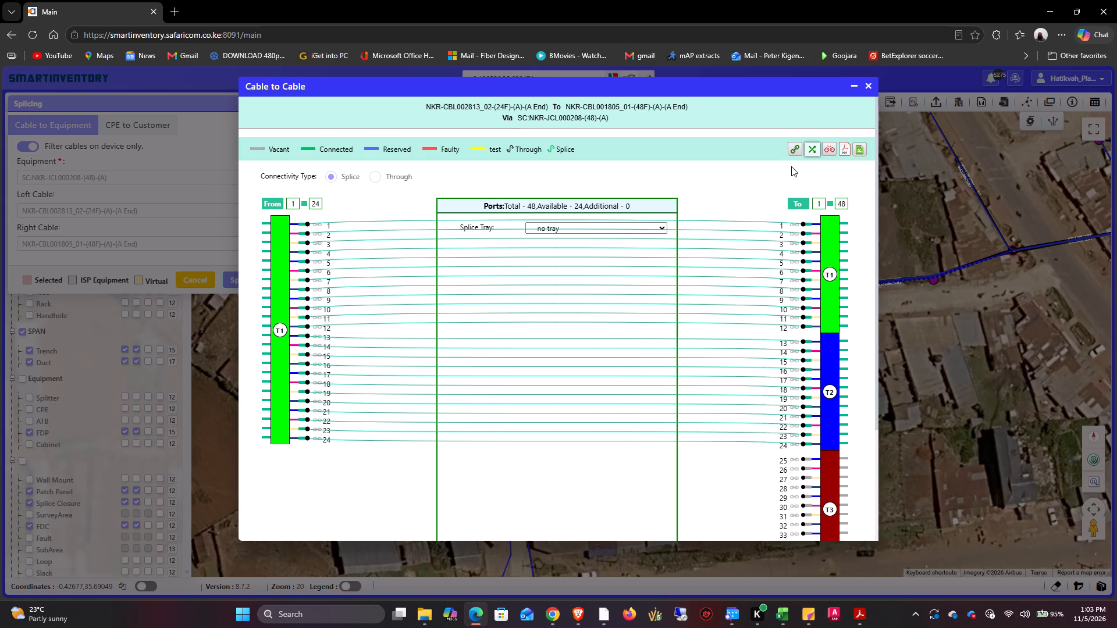
left_click(830, 152)
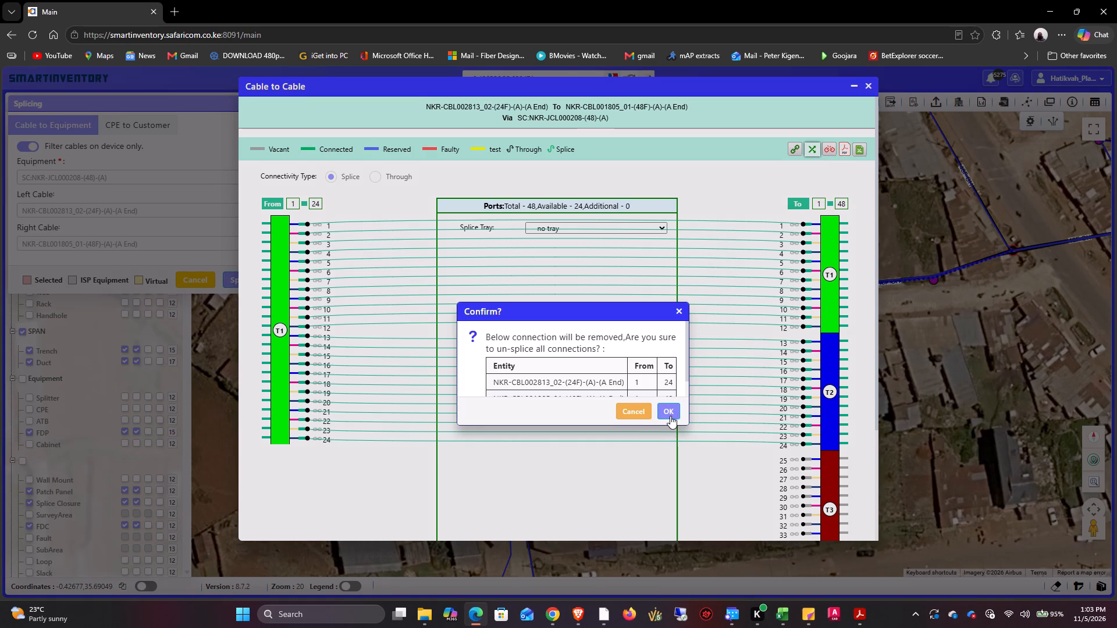
left_click(670, 416)
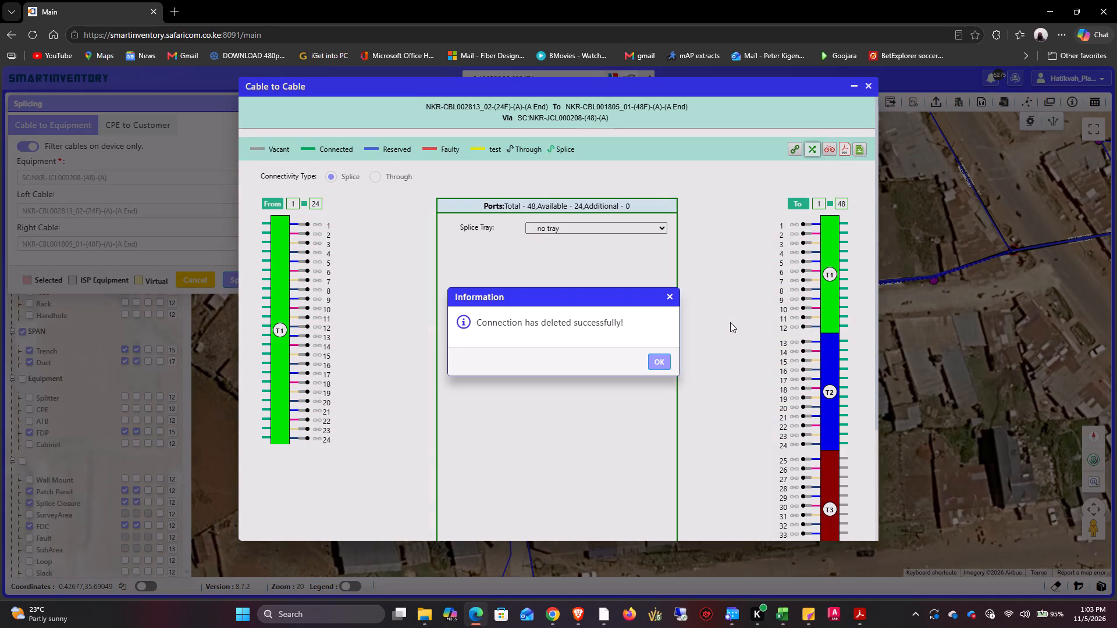
left_click(662, 361)
Splice fibres 1 to 4 of NKR-CBL002813_02-(24F) to the same-numbered fibres of NKR-CBL001805_01-(48F), and close the splicing view.
left_click_drag(804, 223, 392, 239)
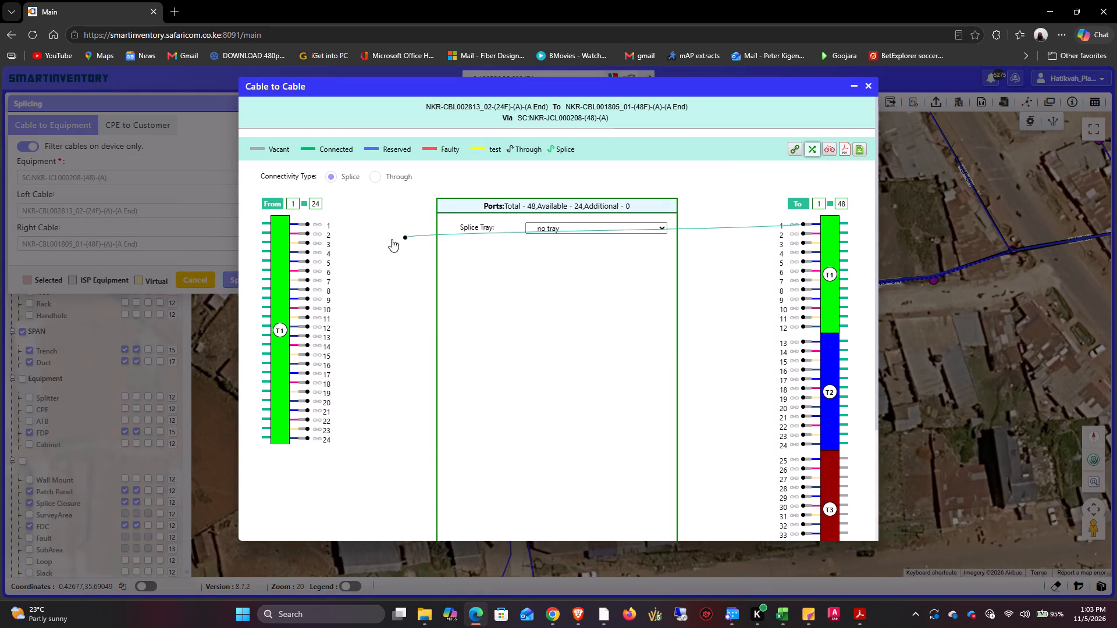
left_click_drag(392, 239, 309, 223)
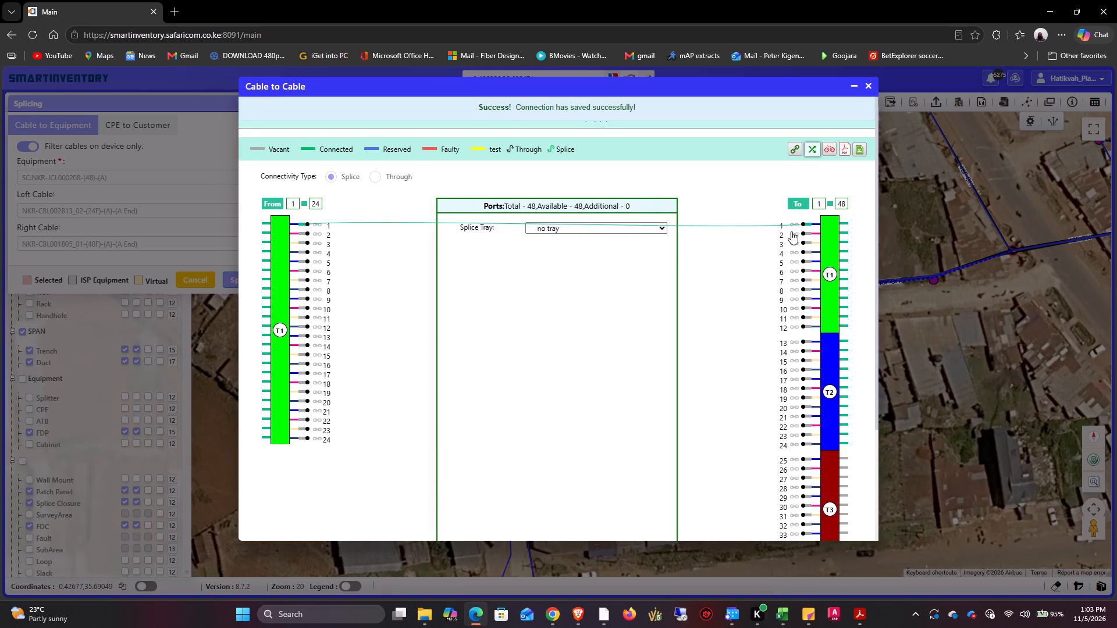
left_click_drag(802, 235, 305, 235)
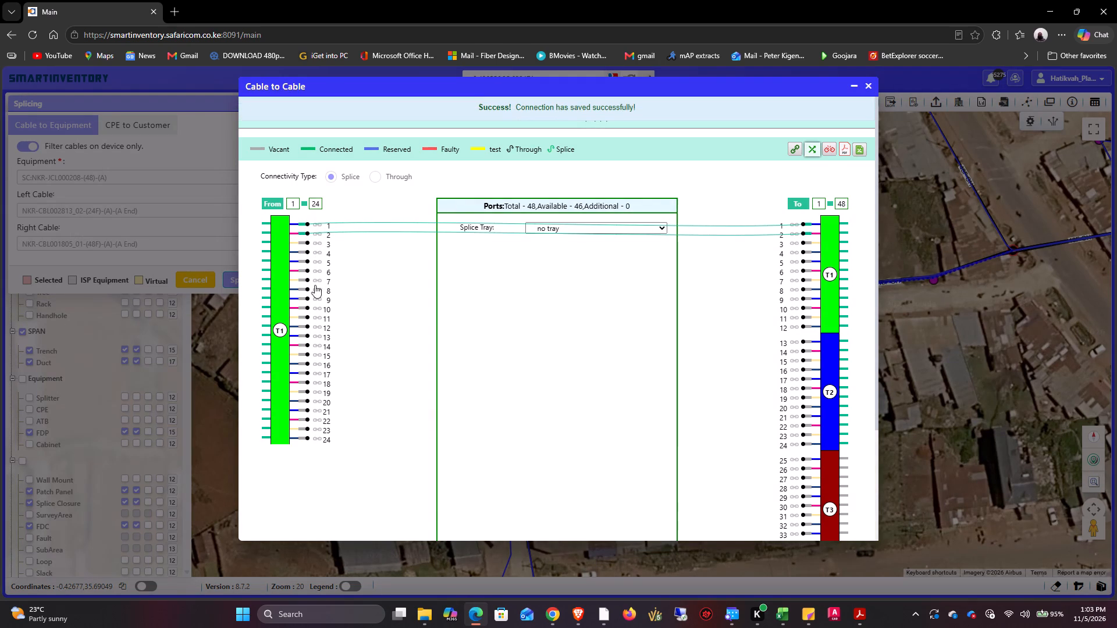
left_click_drag(306, 279, 535, 308)
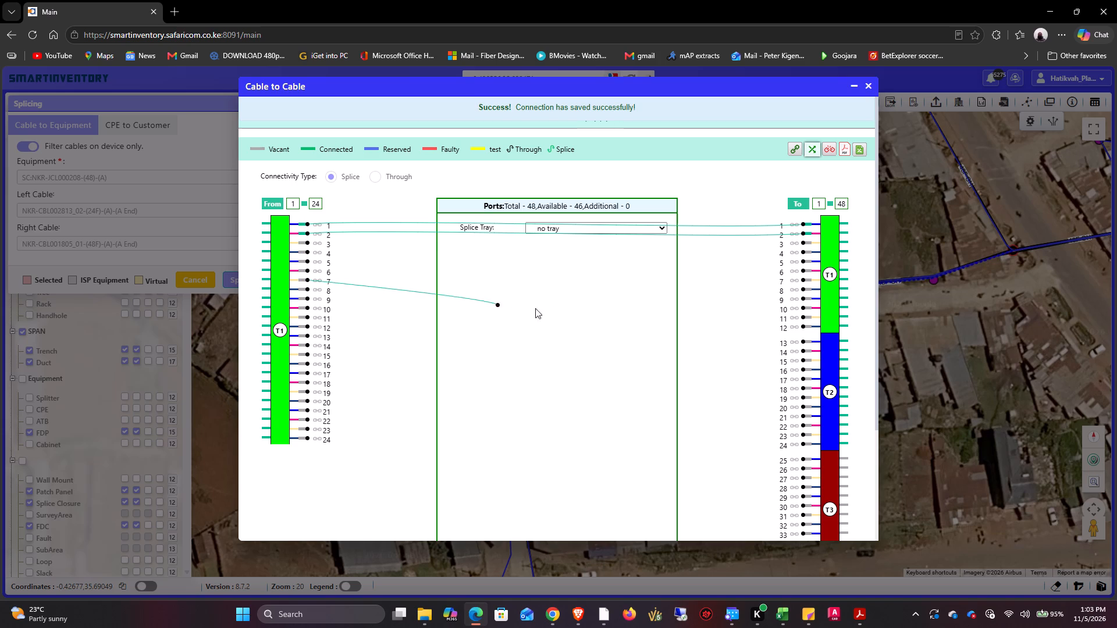
left_click_drag(535, 308, 653, 334)
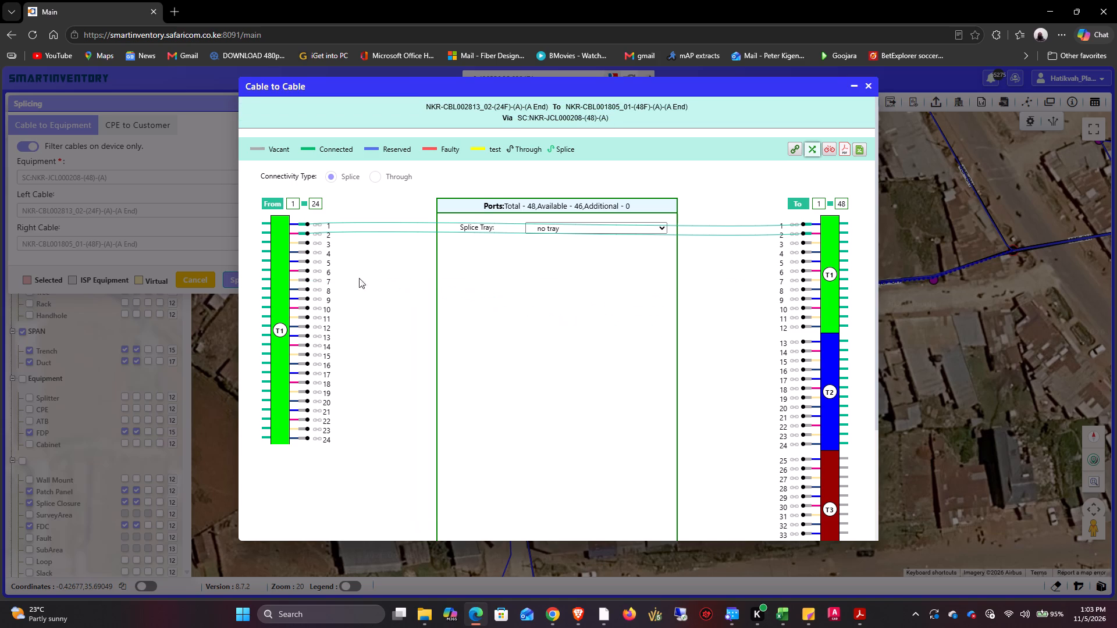
left_click_drag(309, 252, 713, 276)
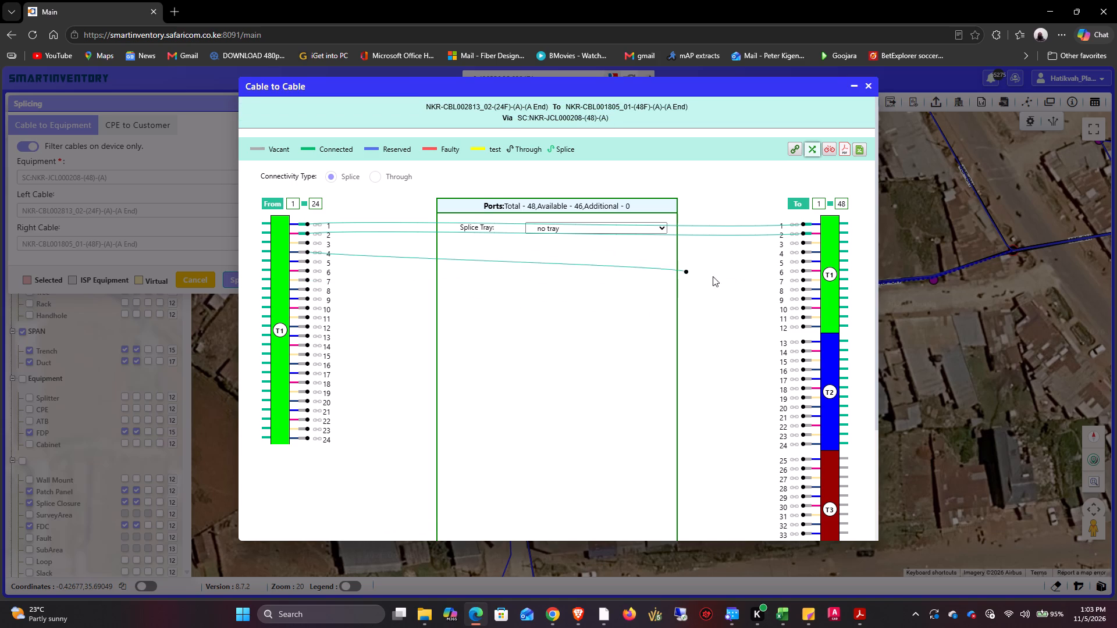
left_click_drag(713, 276, 805, 255)
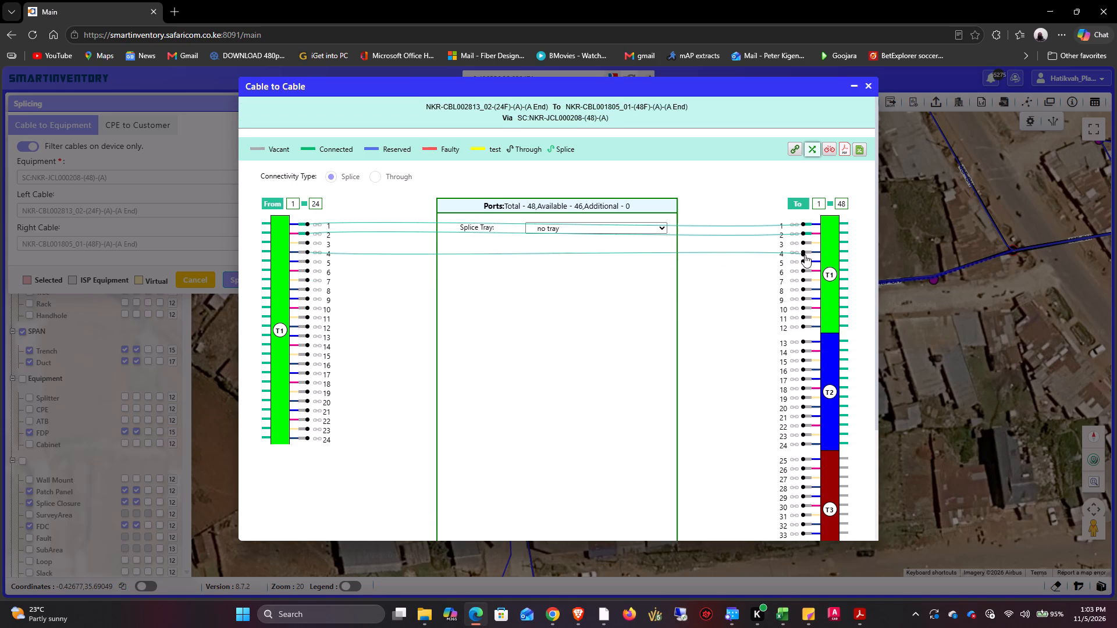
left_click_drag(805, 255, 805, 254)
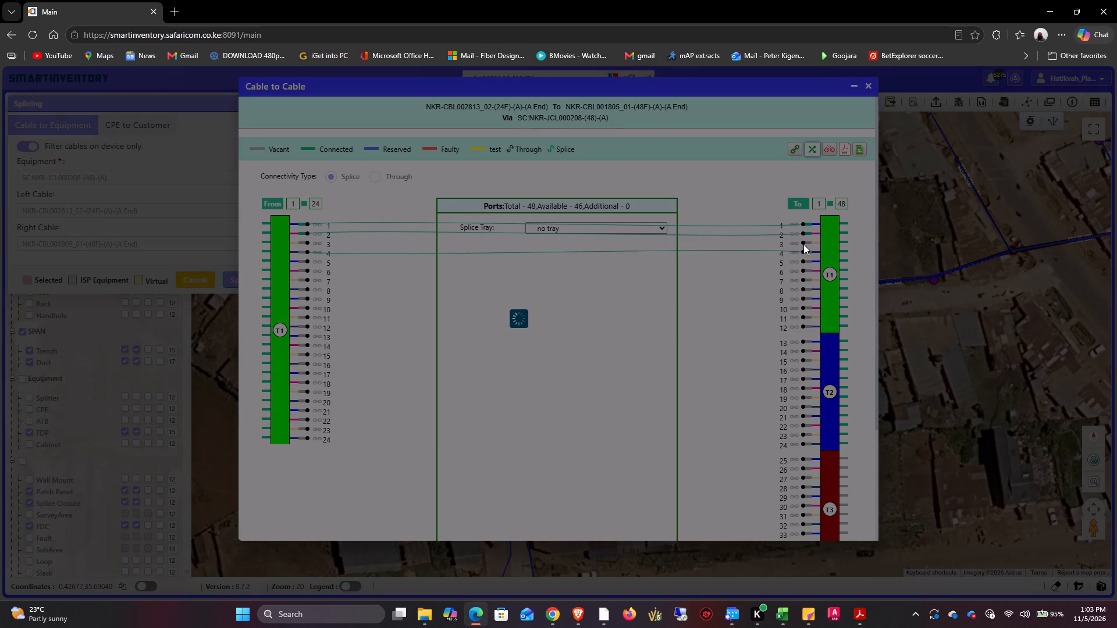
left_click_drag(804, 243, 308, 244)
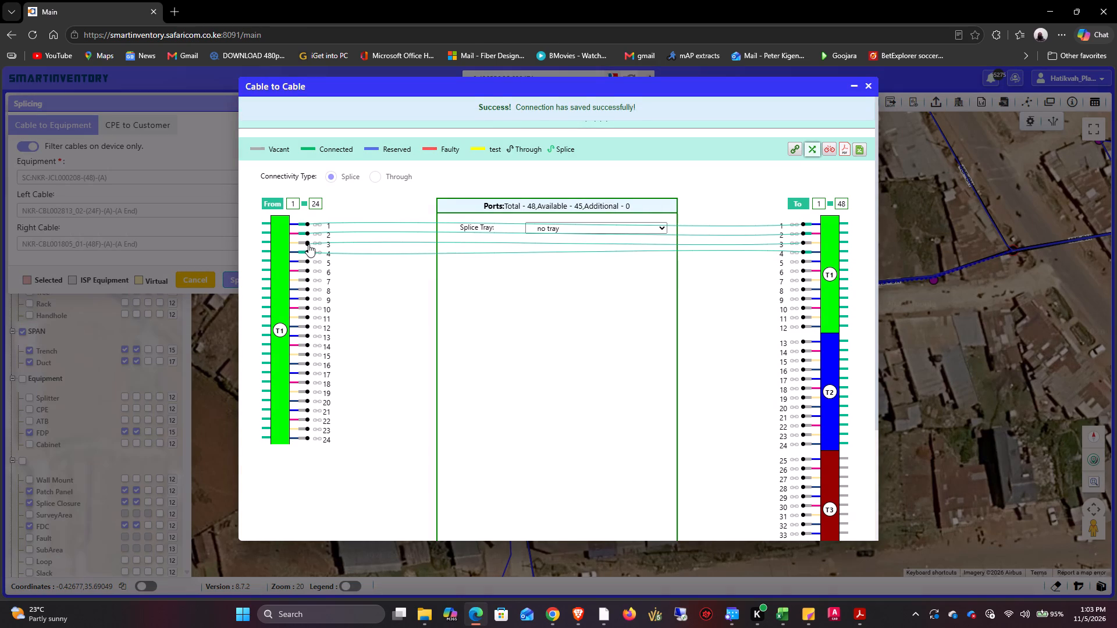
left_click_drag(308, 244, 308, 242)
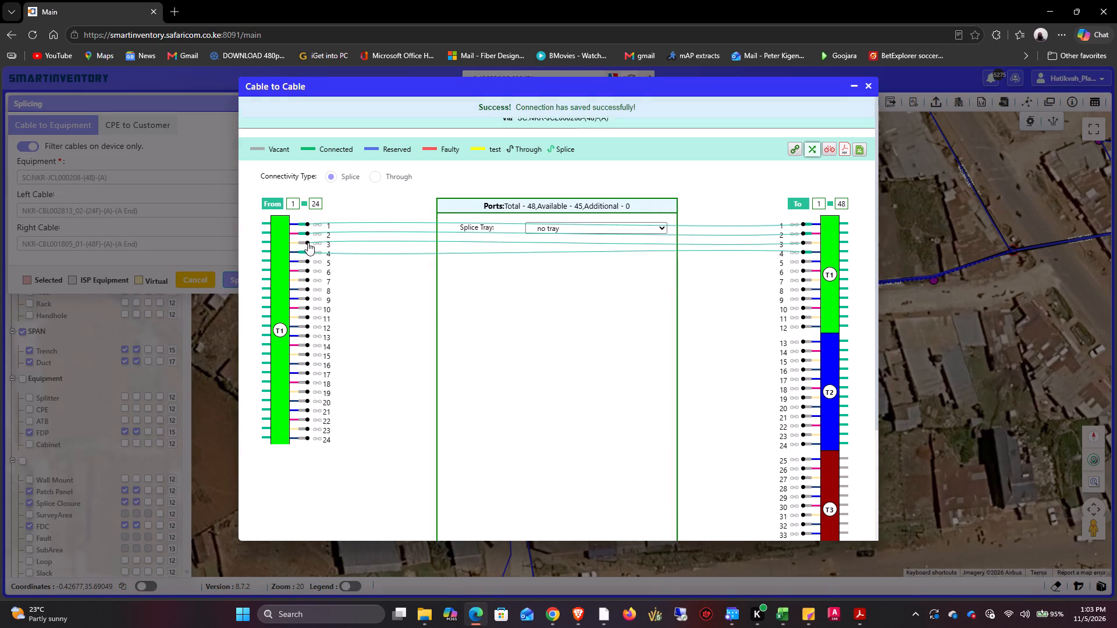
left_click(867, 87)
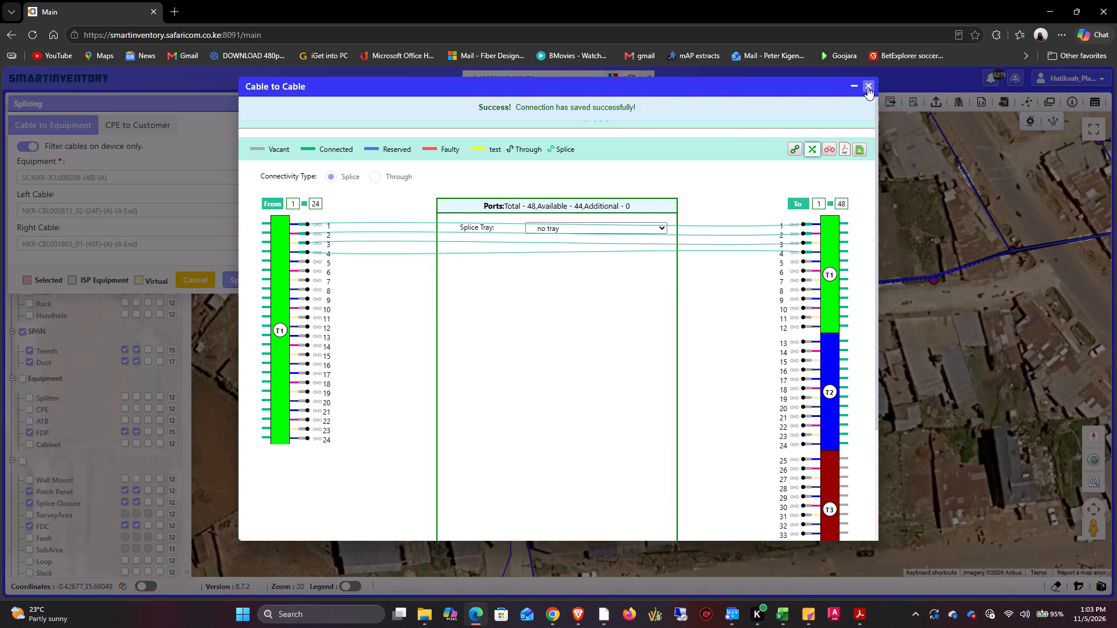
Set the right cable to NKR-CBL002813_01_02-(24F)-(A)-(B End) and splice left fibres 5 and 6 to its fibres 1 and 2.
left_click(204, 244)
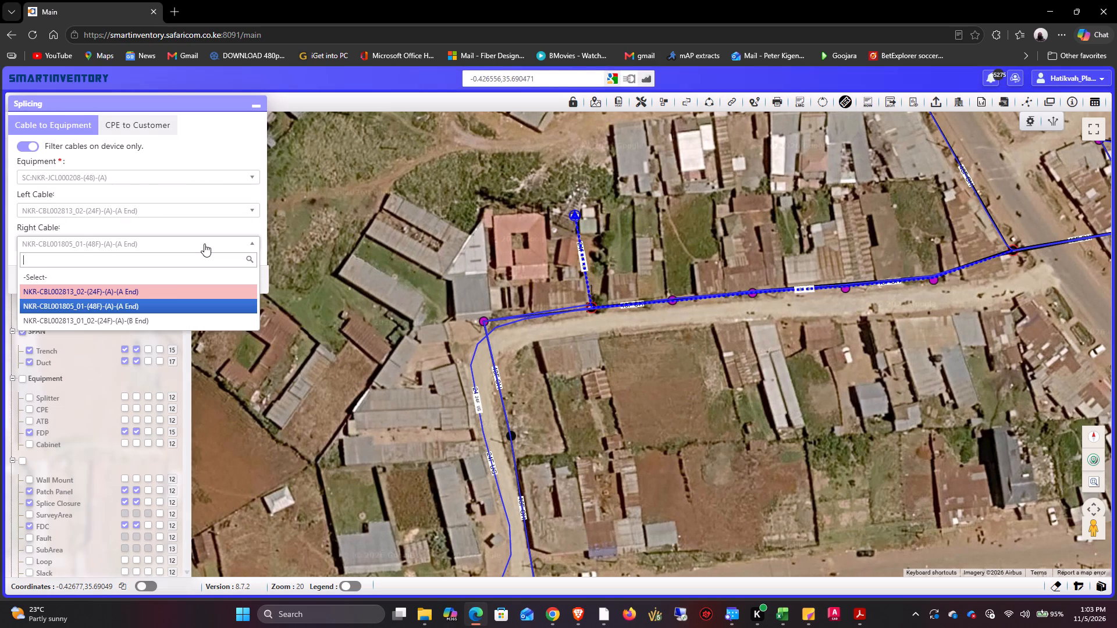
left_click(169, 319)
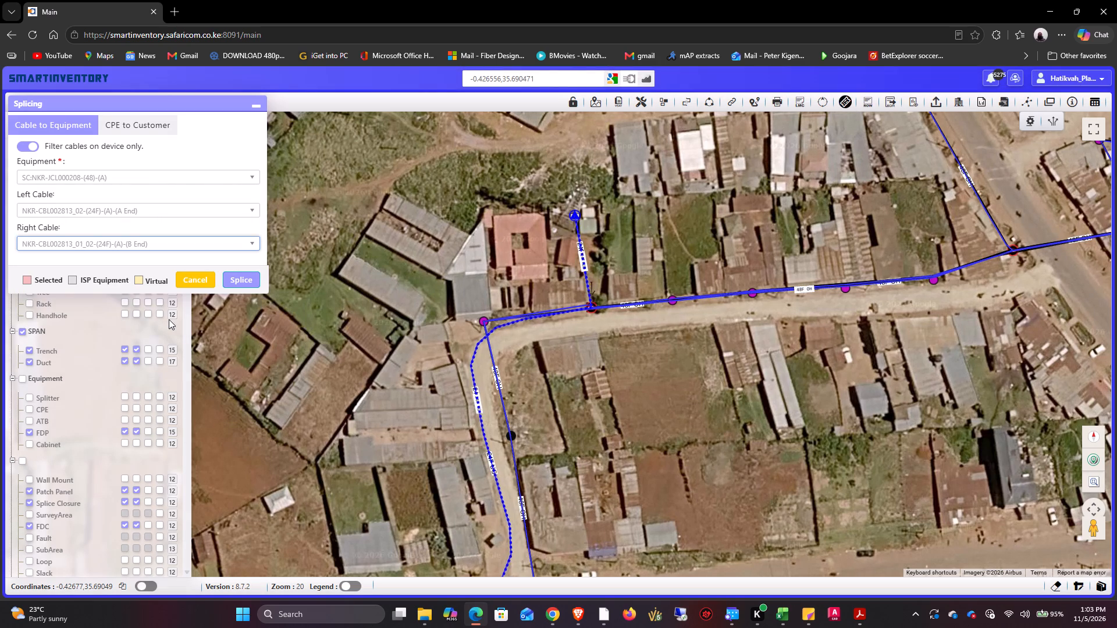
left_click(240, 282)
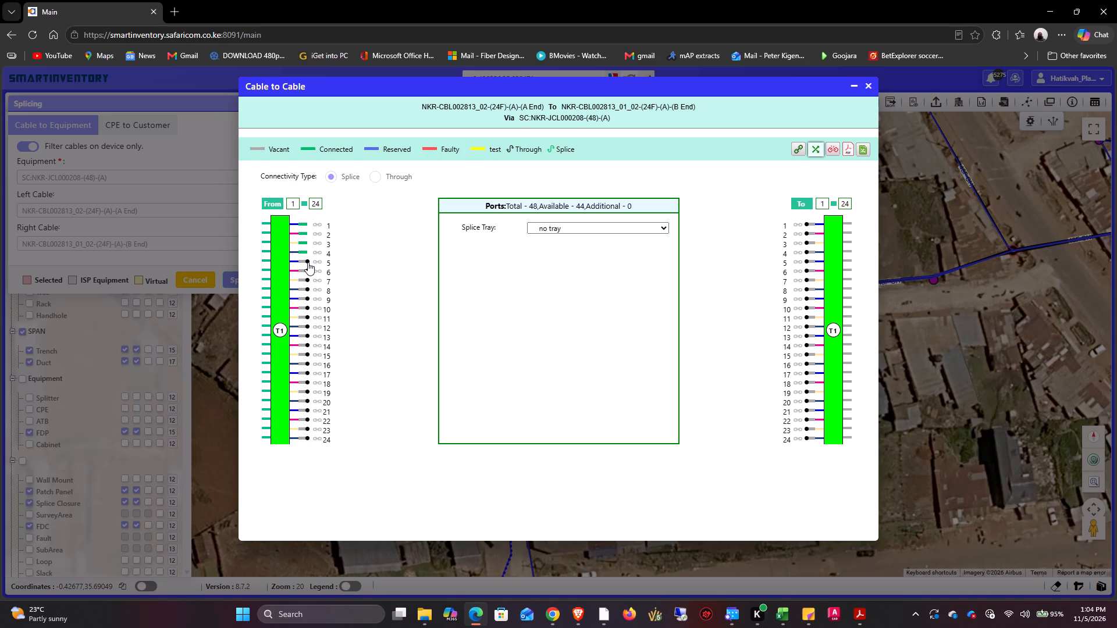
left_click_drag(308, 262, 800, 234)
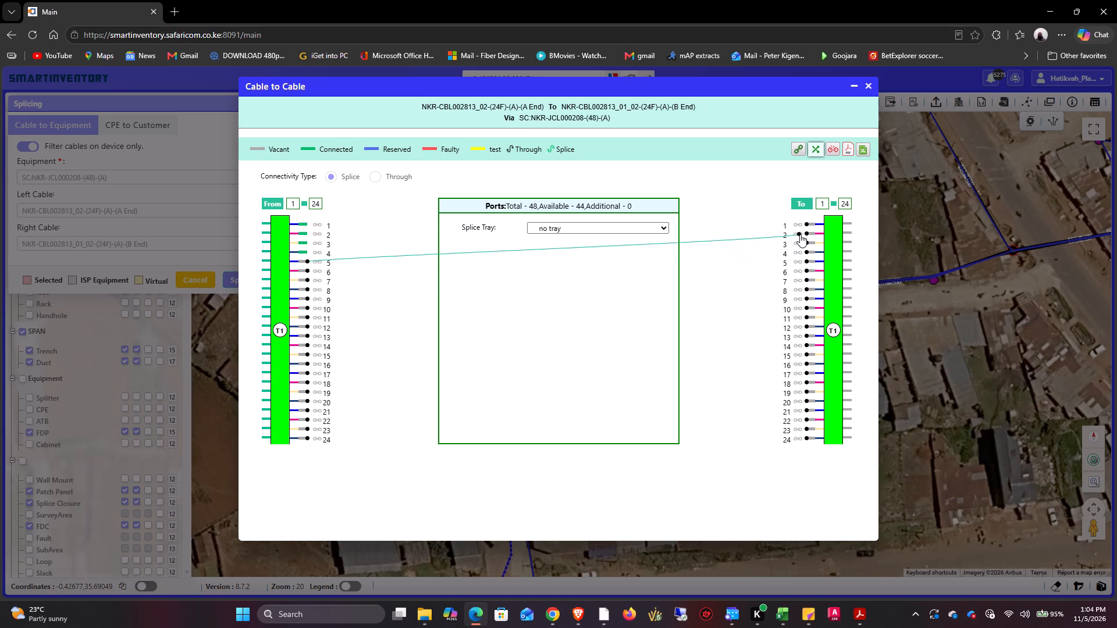
left_click_drag(800, 234, 708, 268)
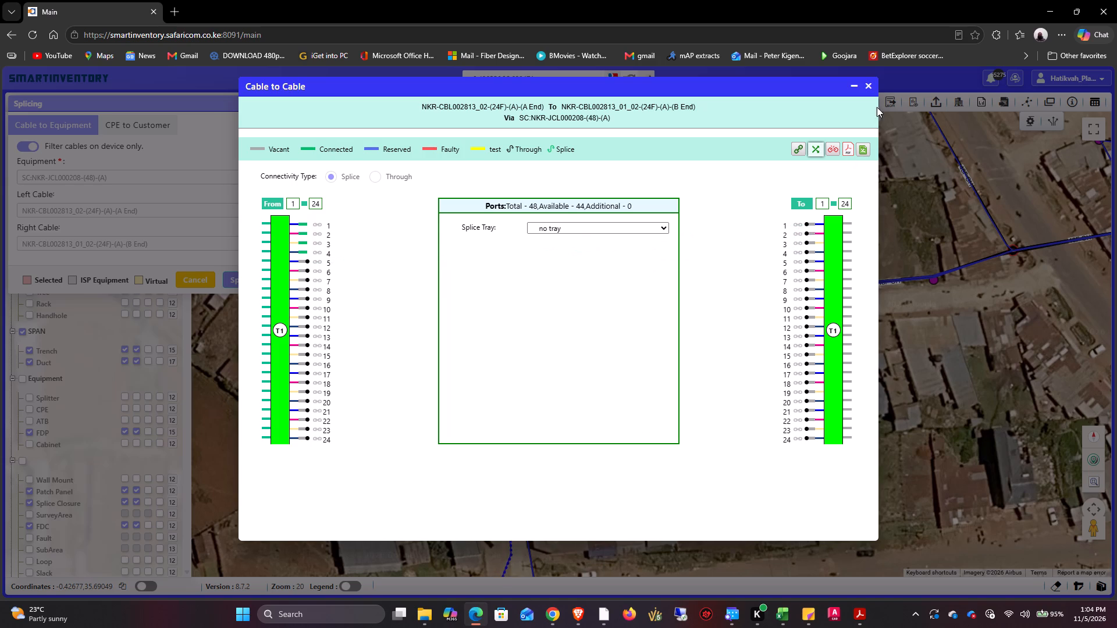
left_click_drag(804, 223, 476, 252)
left_click_drag(476, 252, 306, 261)
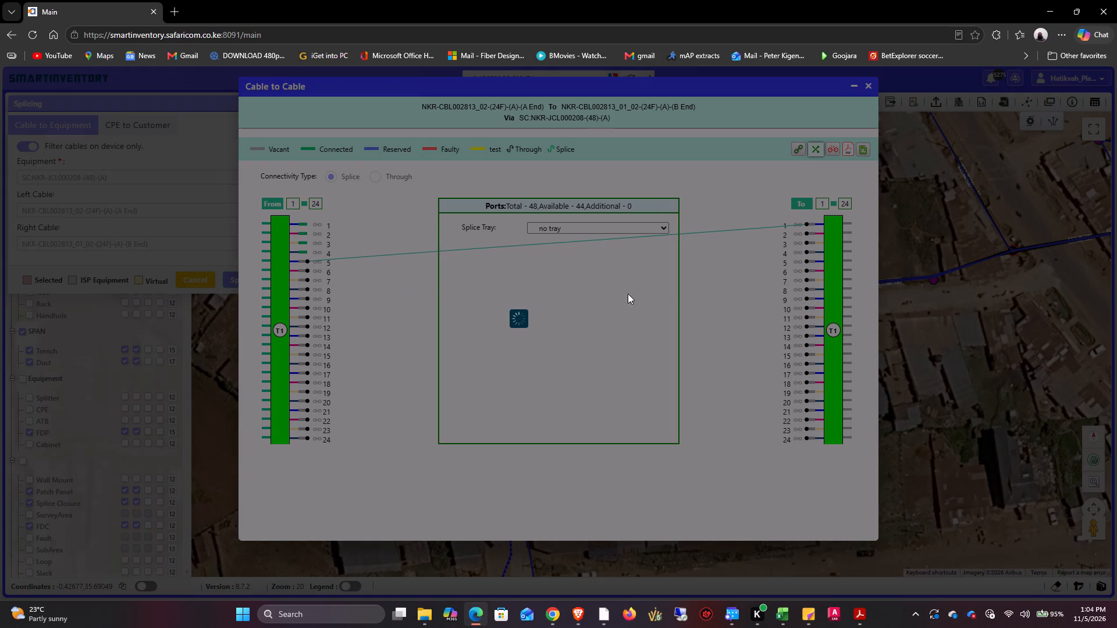
left_click_drag(806, 232, 304, 268)
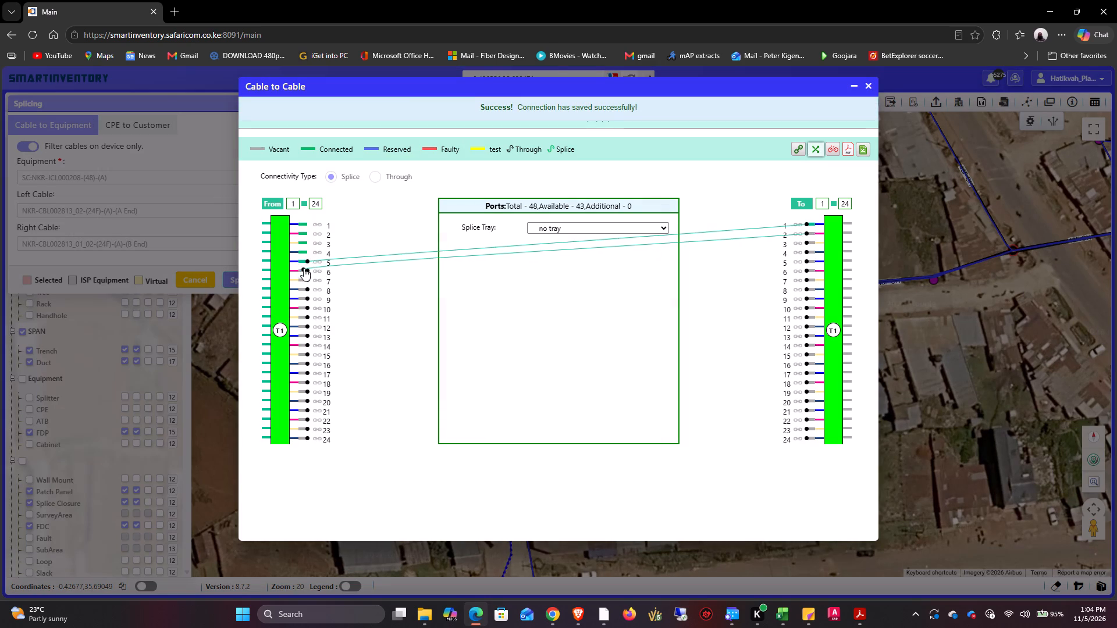
left_click_drag(304, 268, 307, 268)
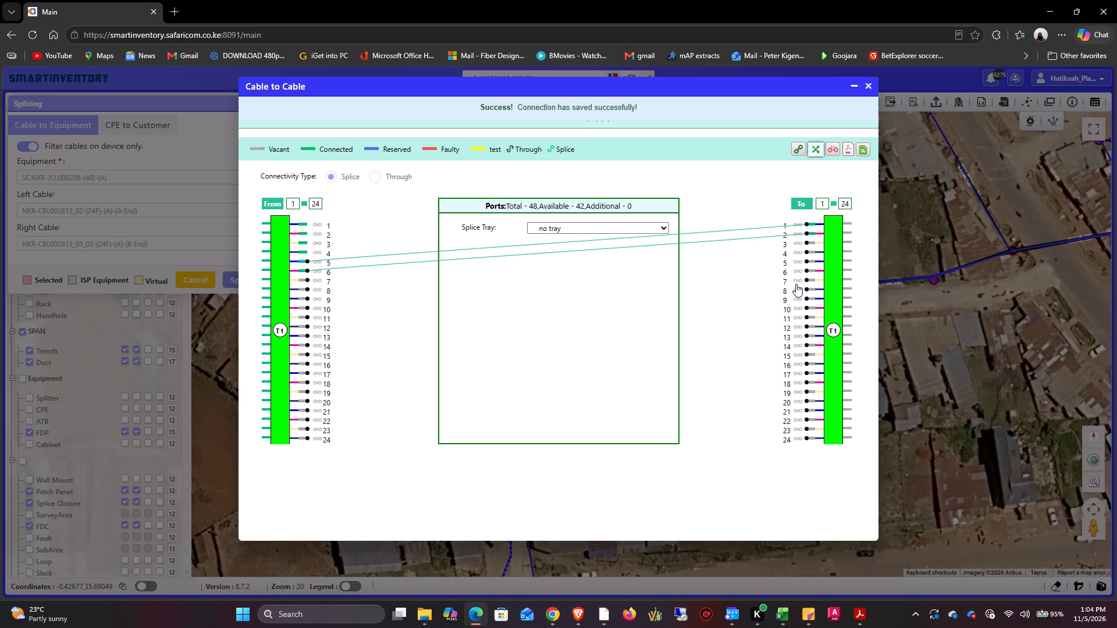
Splice fibres 7 and 8 of the left cable to fibres 7 and 8 of NKR-CBL002813_01_02-(24F), and close the splicing setup.
left_click_drag(806, 279, 321, 328)
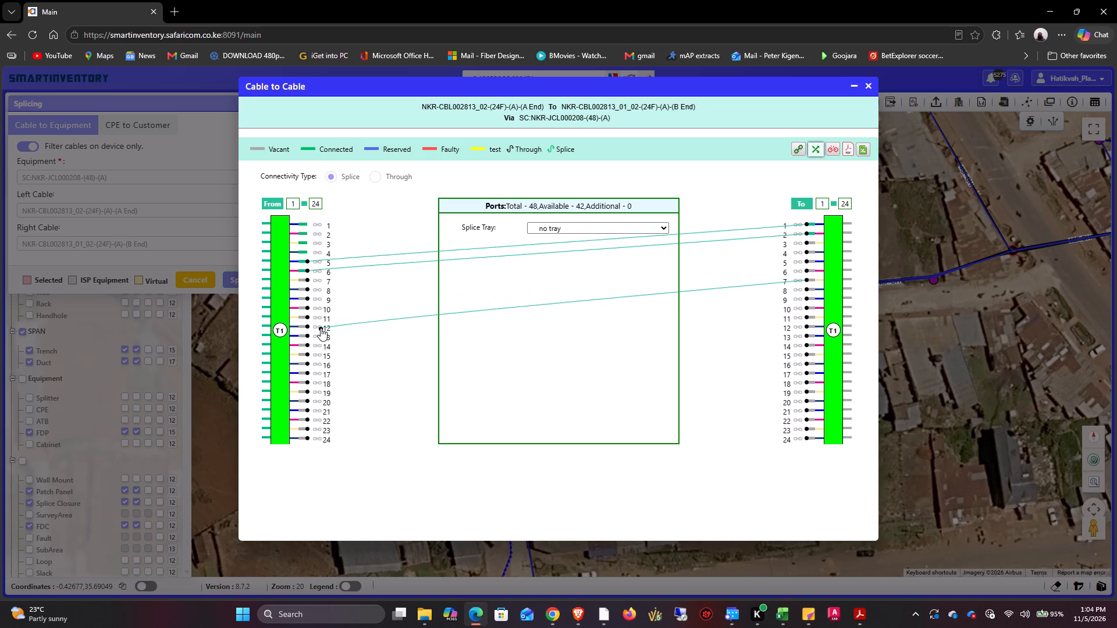
left_click_drag(321, 328, 308, 280)
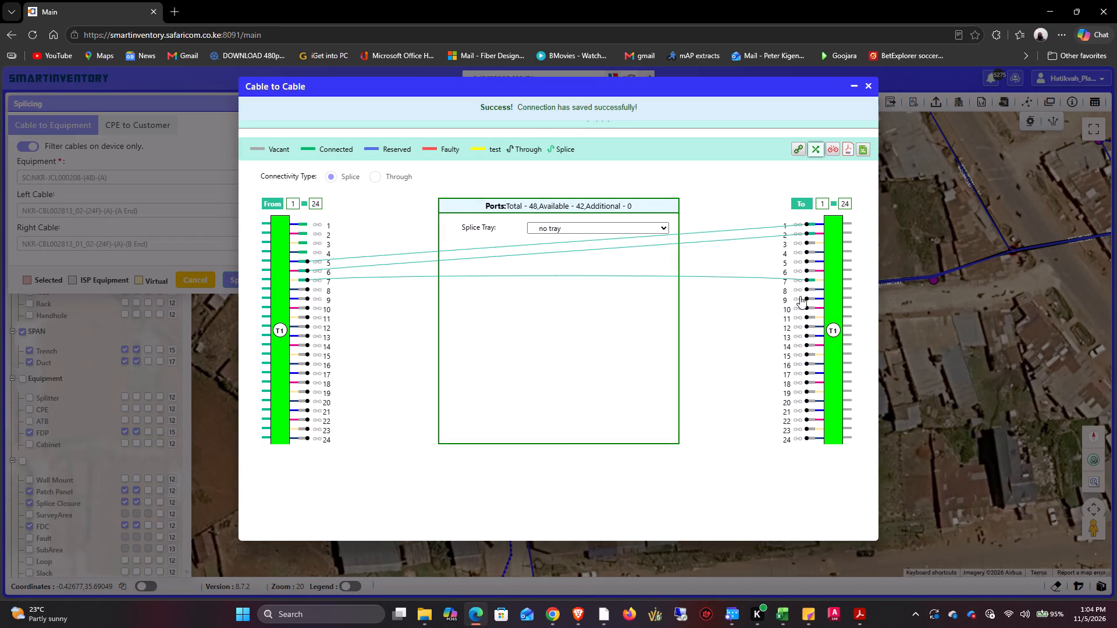
left_click_drag(806, 287, 307, 288)
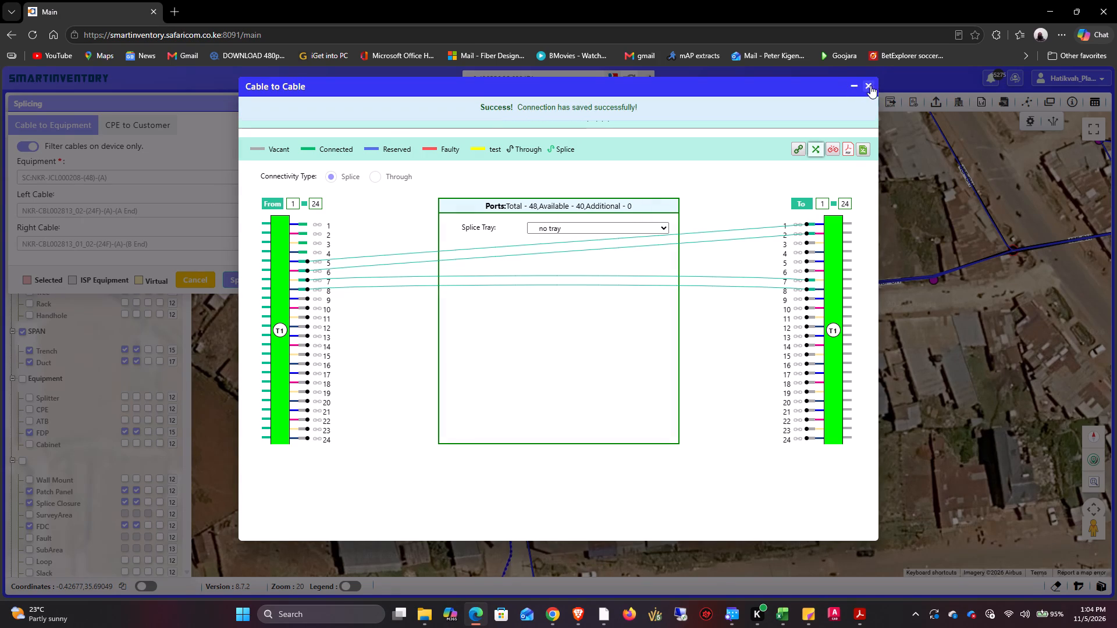
left_click(869, 85)
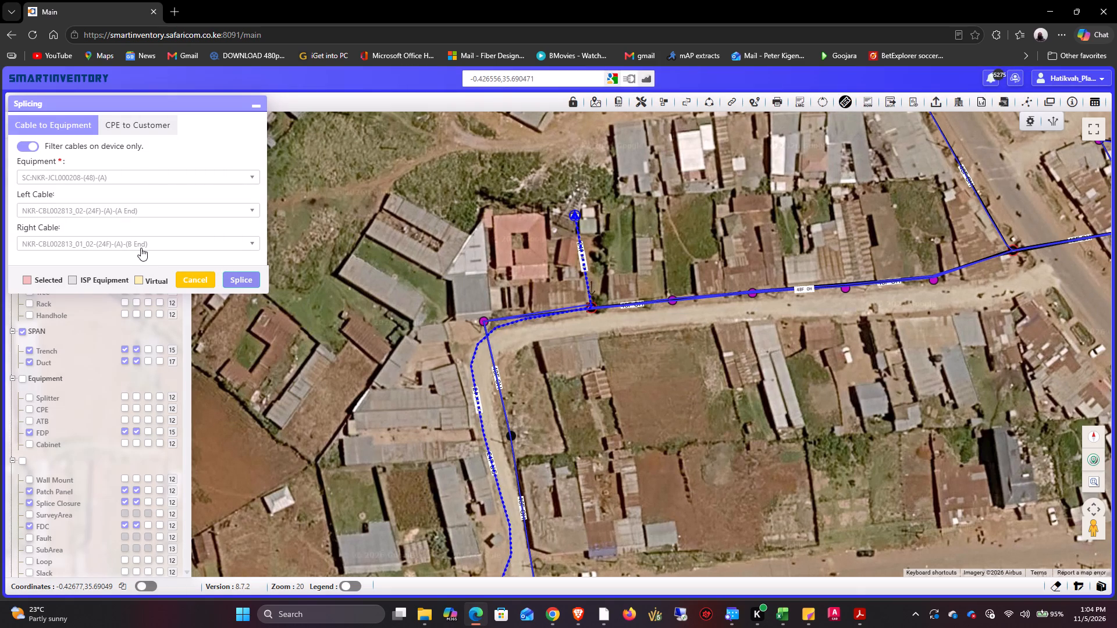
left_click(141, 245)
left_click(208, 149)
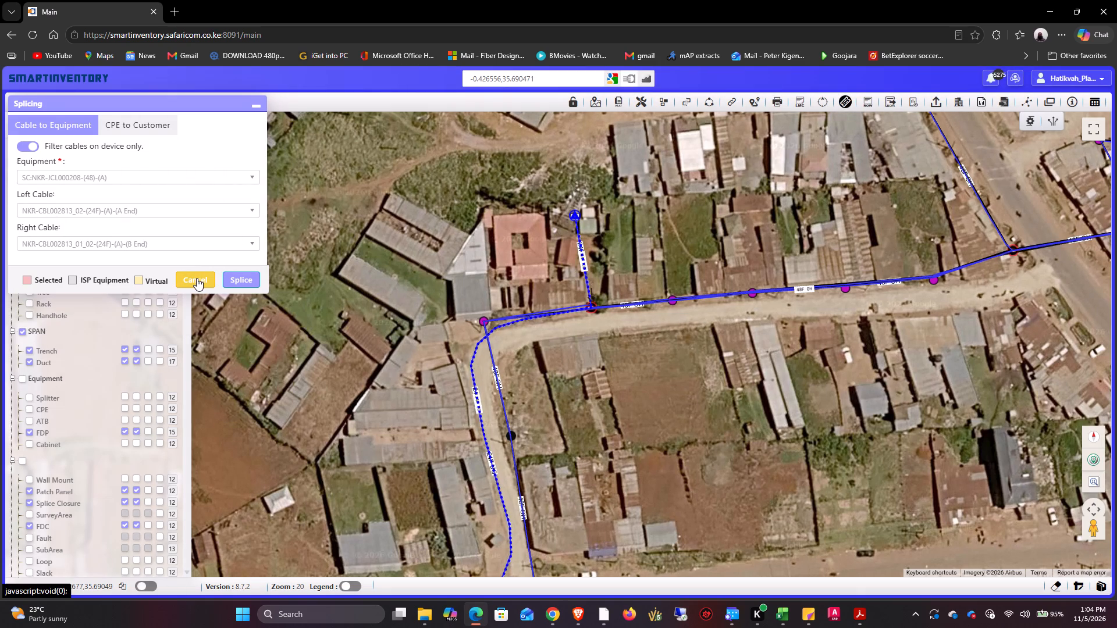
left_click(173, 246)
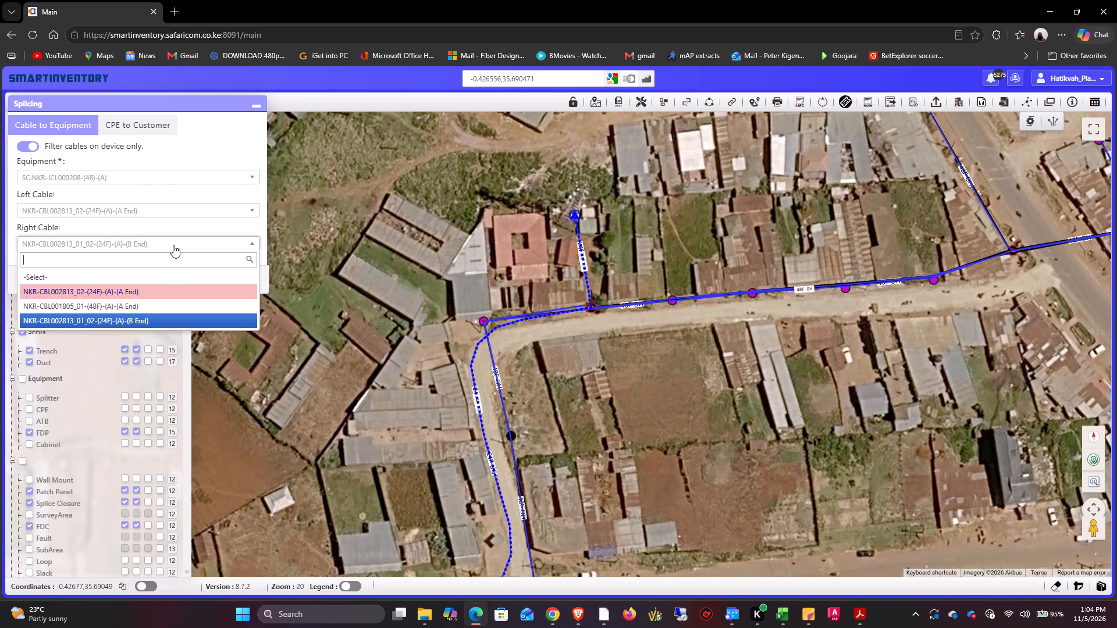
left_click(173, 245)
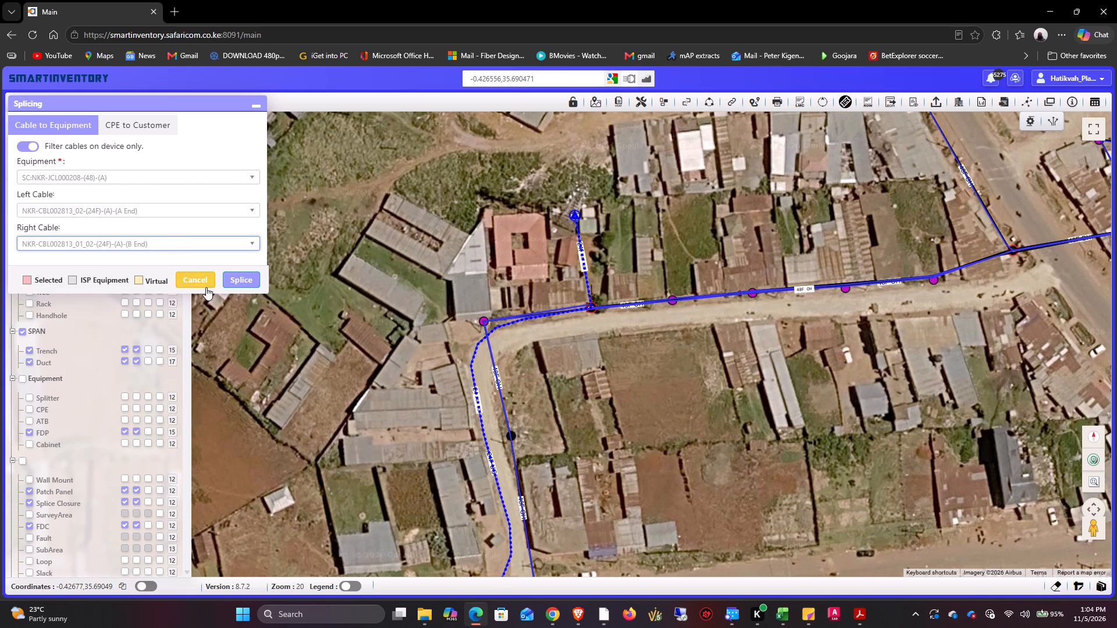
left_click(206, 287)
Start splicing at closure NKR-JCL000291, at the other end of the branch cable, with SC:NKR-JCL000291-(48)-(A) as the equipment.
left_click_drag(418, 461, 430, 260)
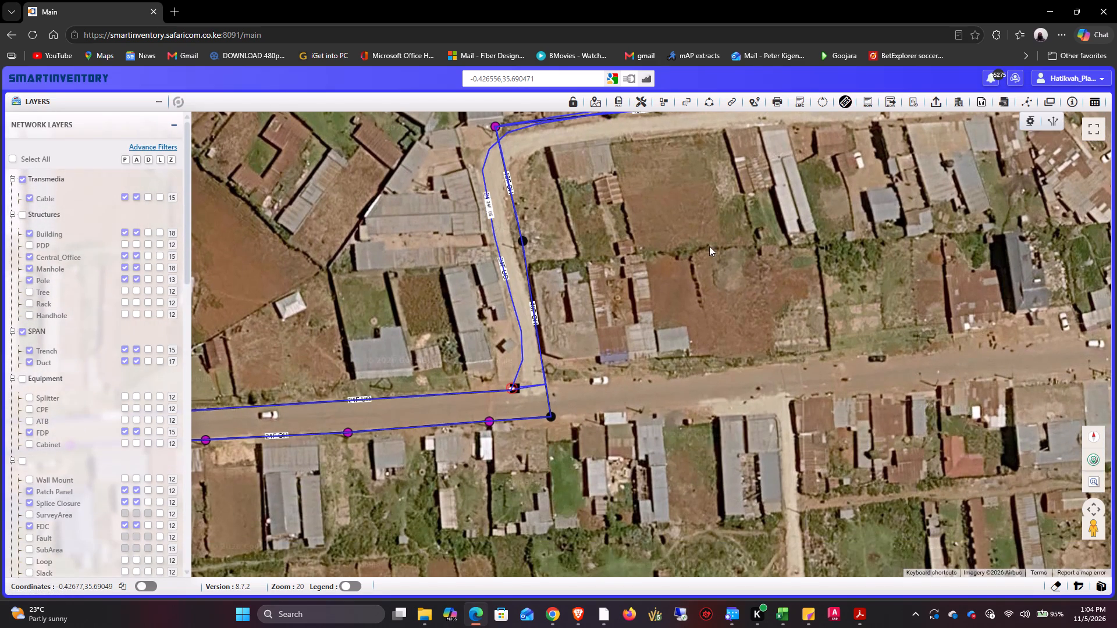
left_click(1024, 99)
left_click(1027, 101)
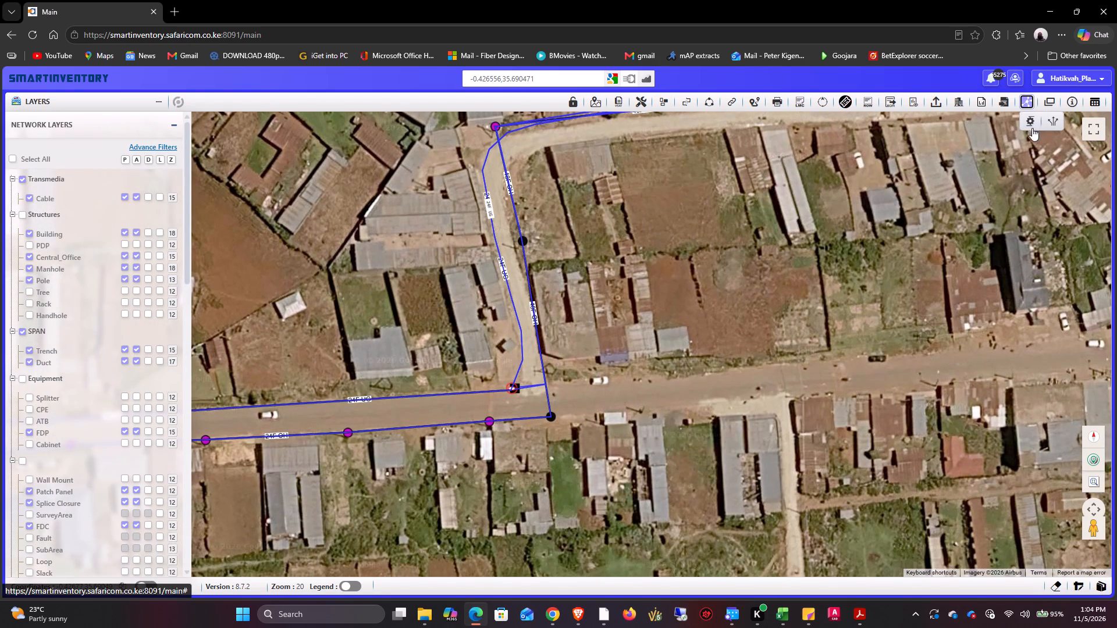
left_click(1032, 122)
left_click(515, 388)
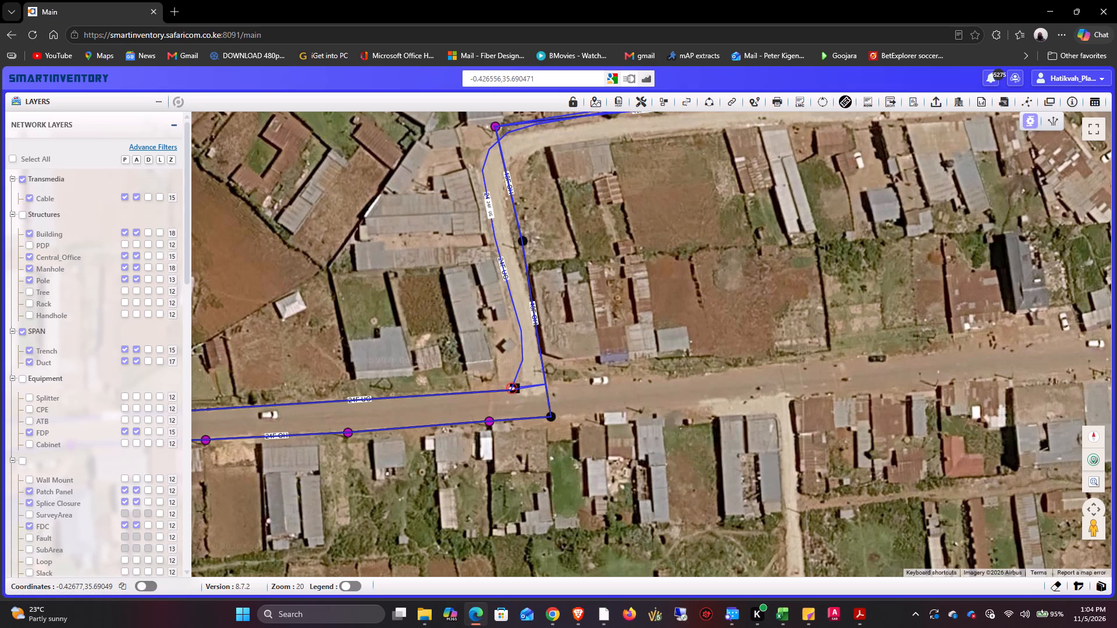
left_click(1030, 122)
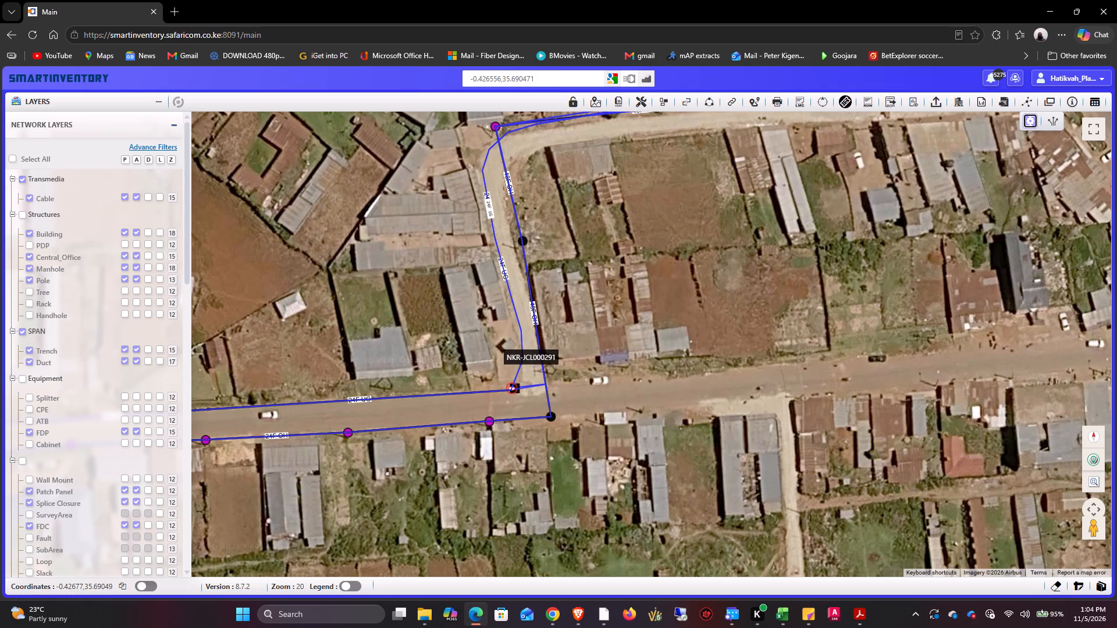
left_click(507, 383)
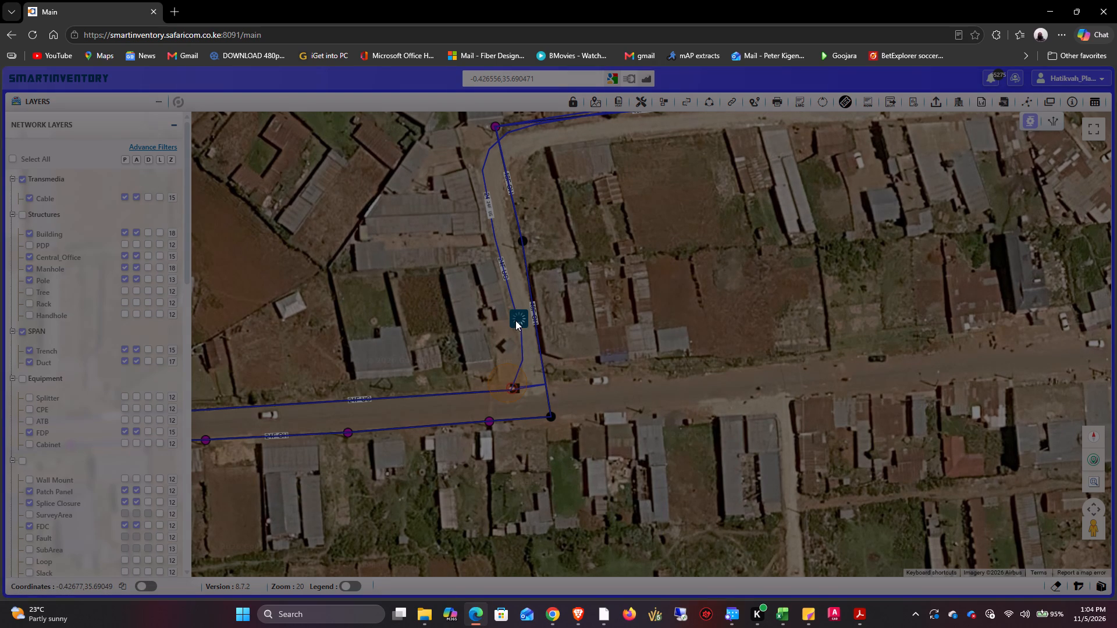
left_click(194, 184)
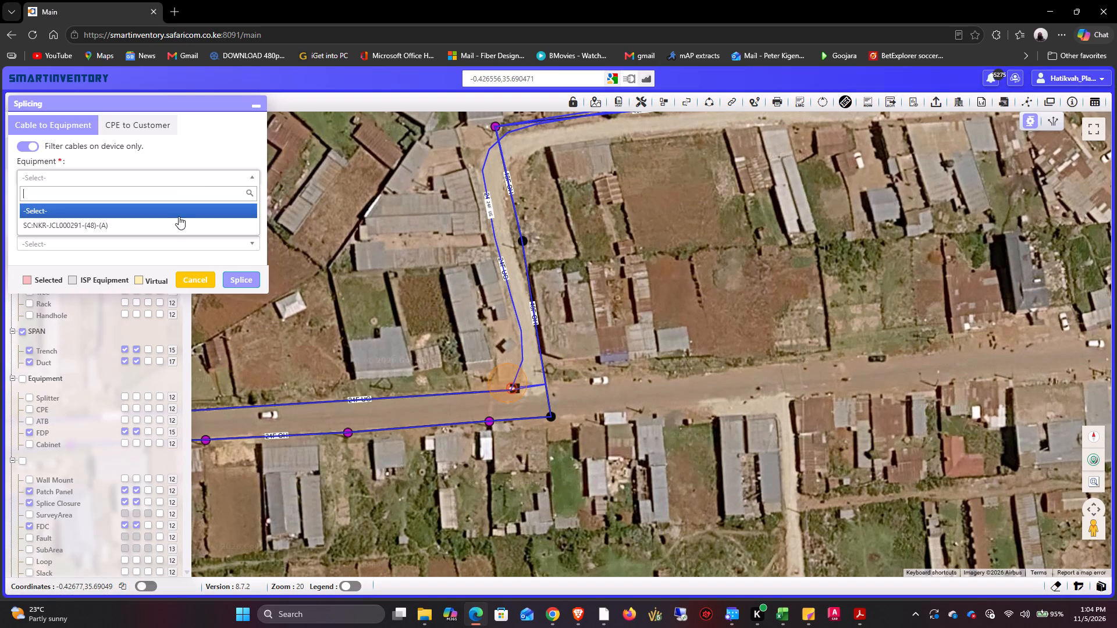
left_click(176, 222)
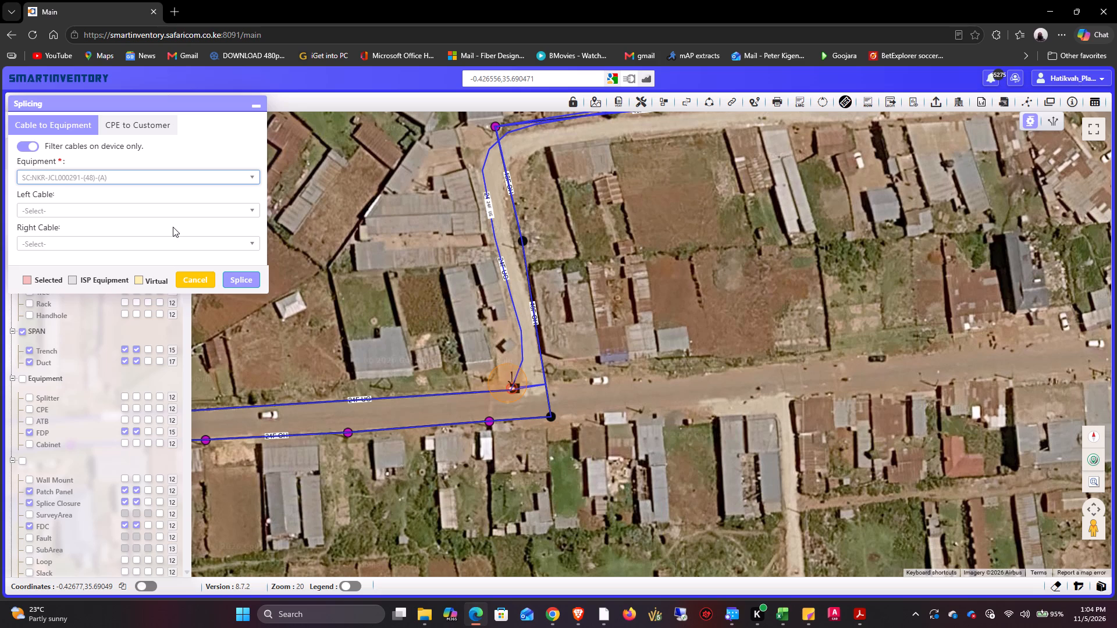
Examine the fibre connections from left cable NKR-CBL002813_01_02-(24F)-(A)-(A End) to right cable NKR-CBL002677-(48F)-(A)-(B End).
left_click(154, 215)
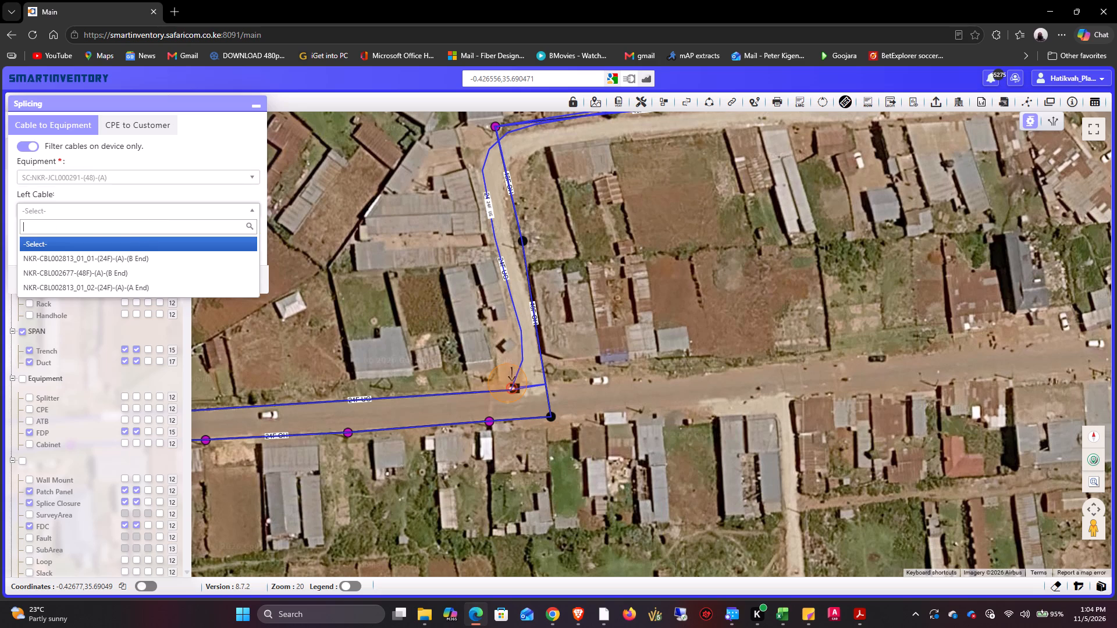
left_click(150, 259)
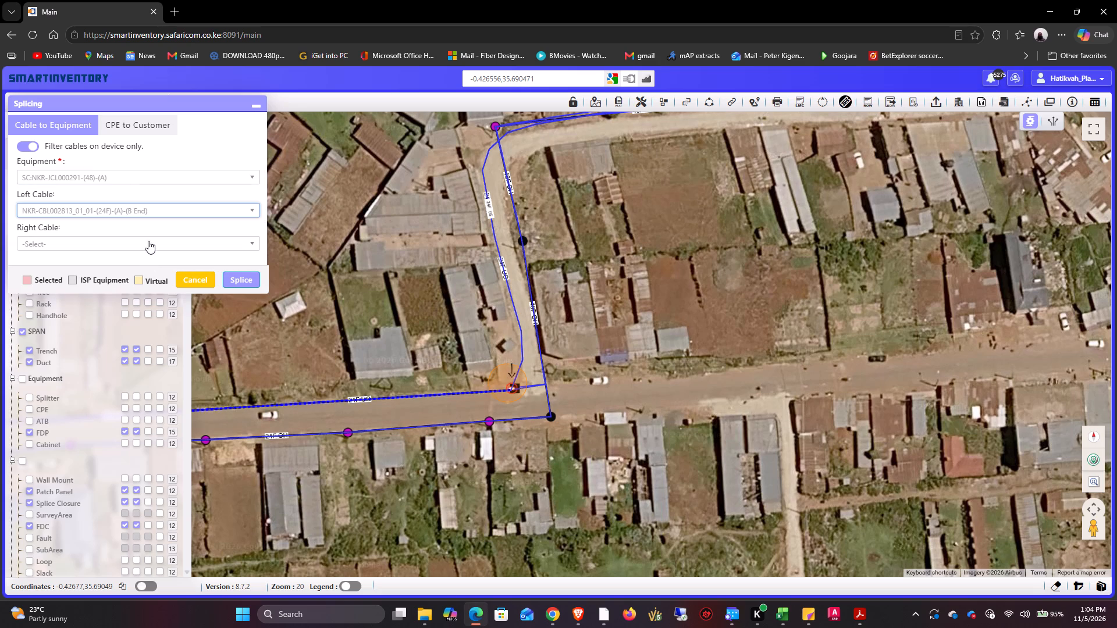
left_click(150, 222)
left_click(151, 211)
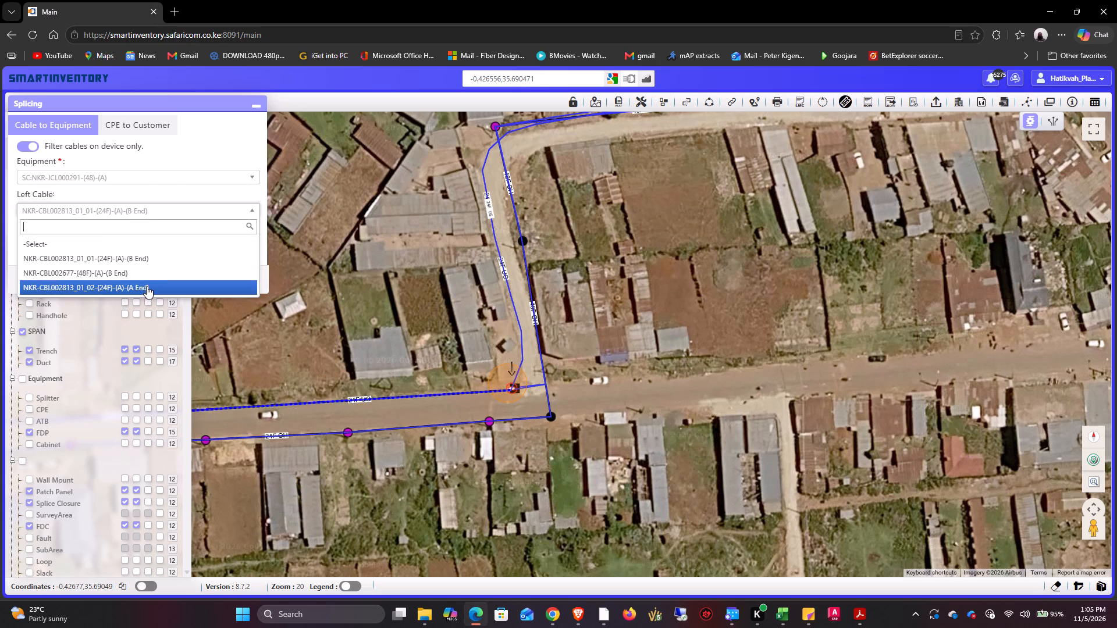
left_click(146, 287)
left_click(155, 238)
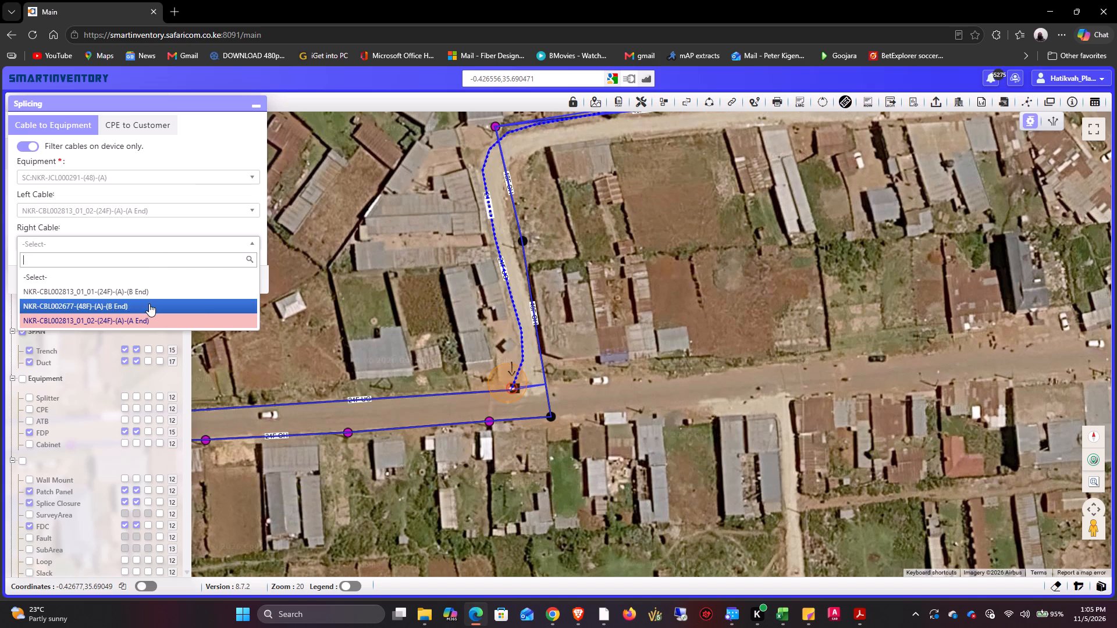
left_click(149, 304)
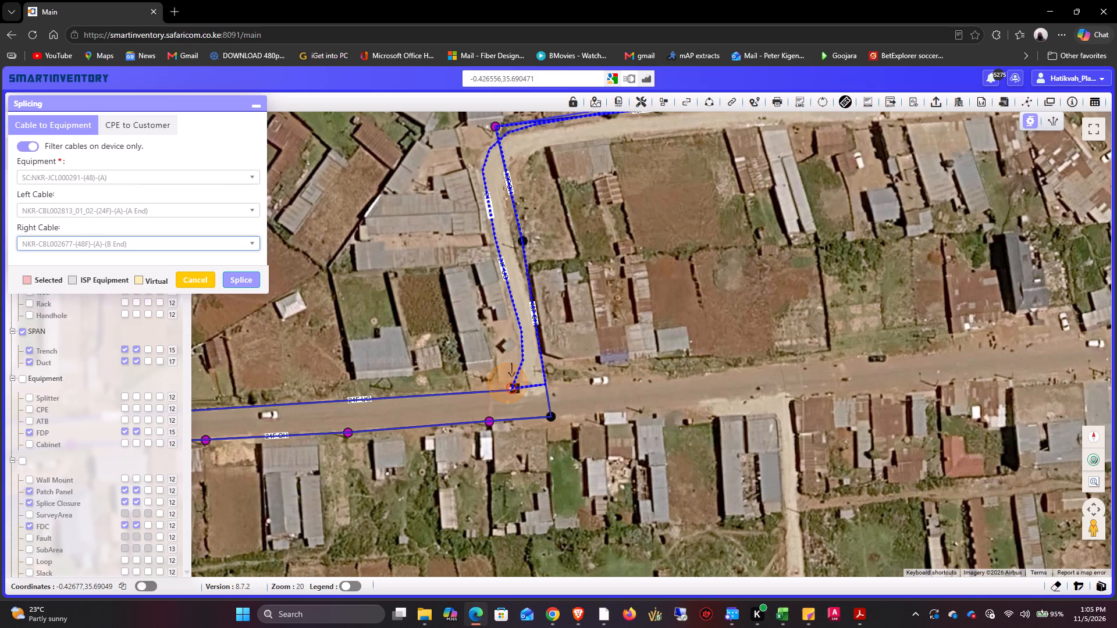
left_click(251, 287)
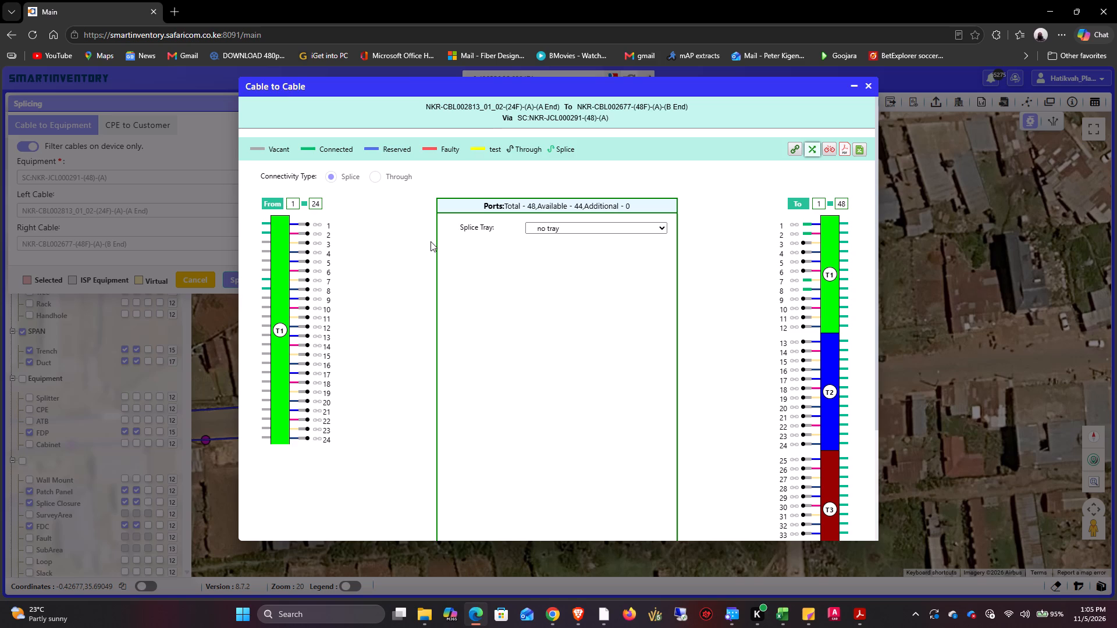
scroll(572, 321, "down", 7)
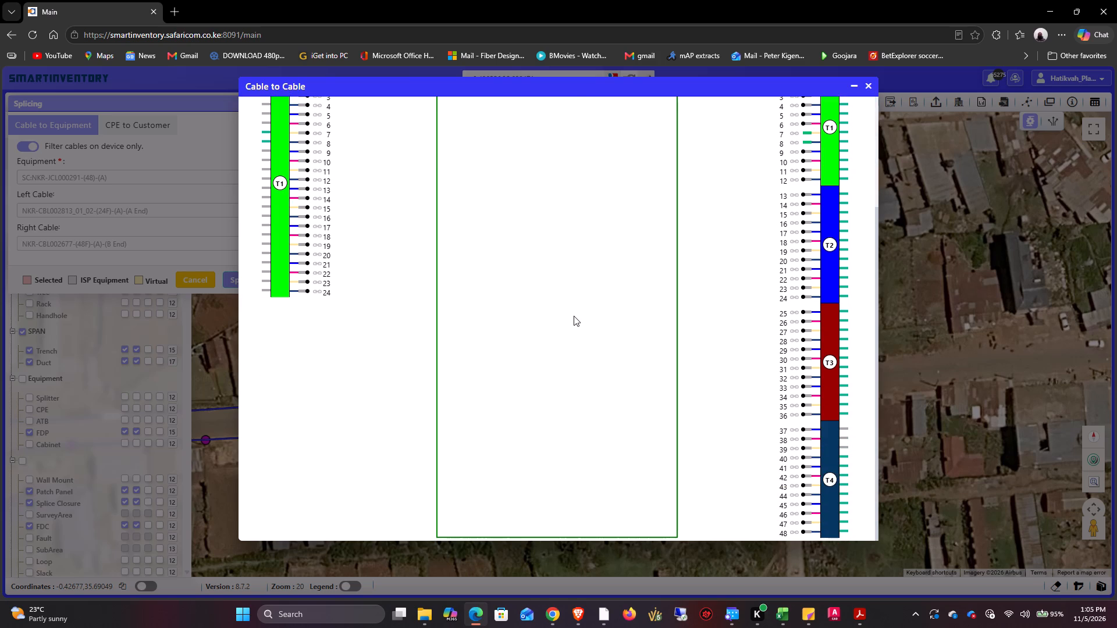
scroll(574, 316, "up", 4)
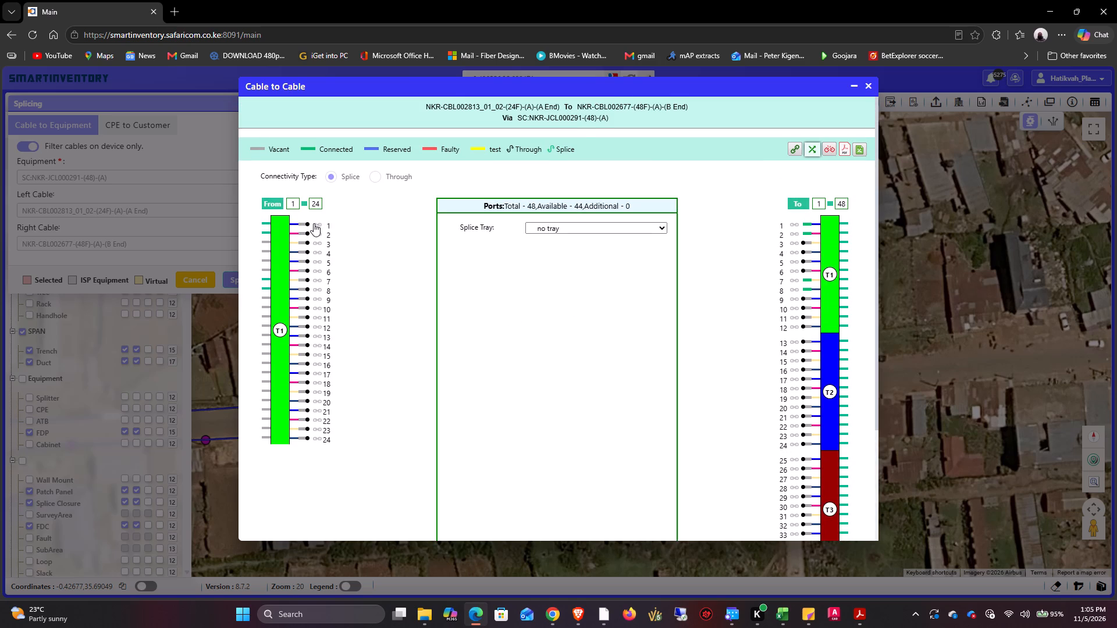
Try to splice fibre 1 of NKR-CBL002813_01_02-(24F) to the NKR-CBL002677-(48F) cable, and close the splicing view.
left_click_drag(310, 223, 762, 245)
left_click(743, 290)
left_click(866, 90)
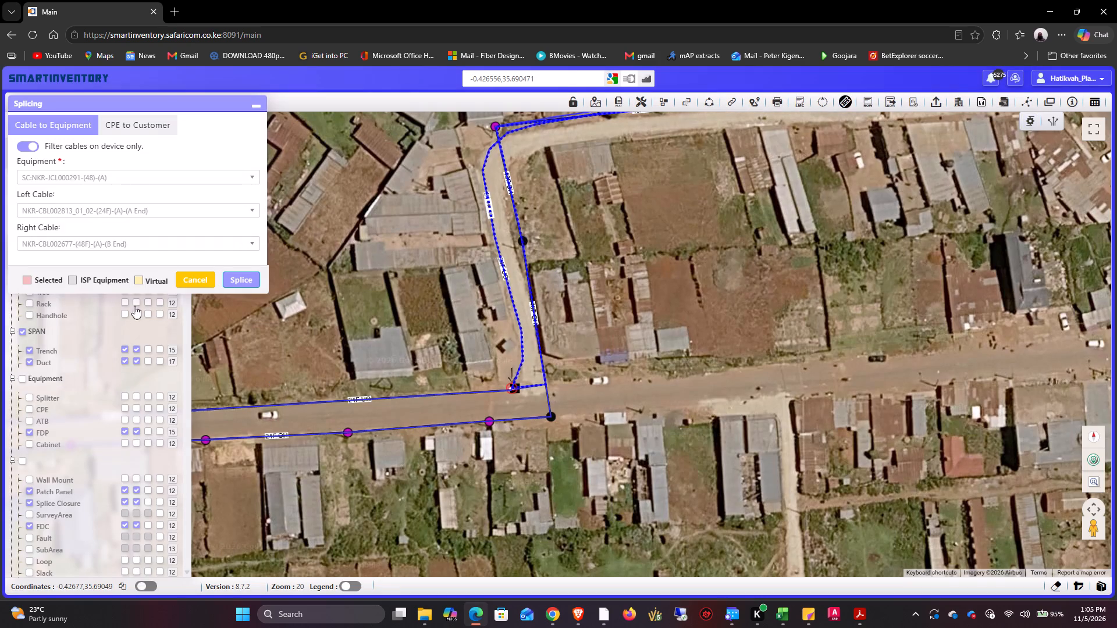
Remove all splices between left cable NKR-CBL002813_01_01-(24F)-(A)-(B End) and NKR-CBL002677-(48F)-(A)-(B End), and close the splicing view.
left_click(112, 209)
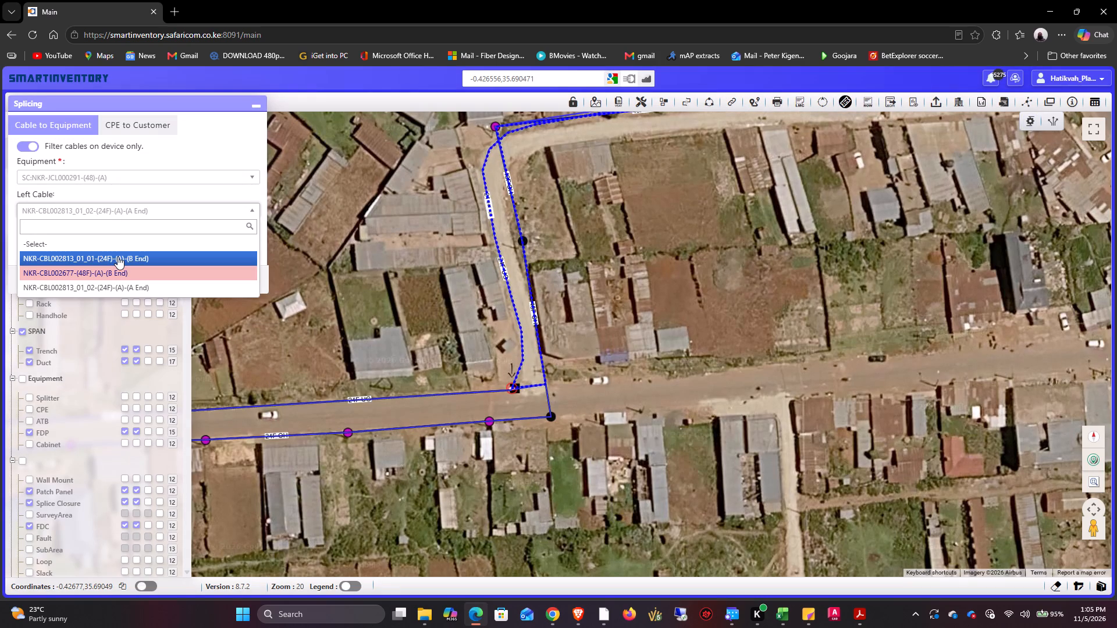
left_click(118, 256)
left_click(241, 278)
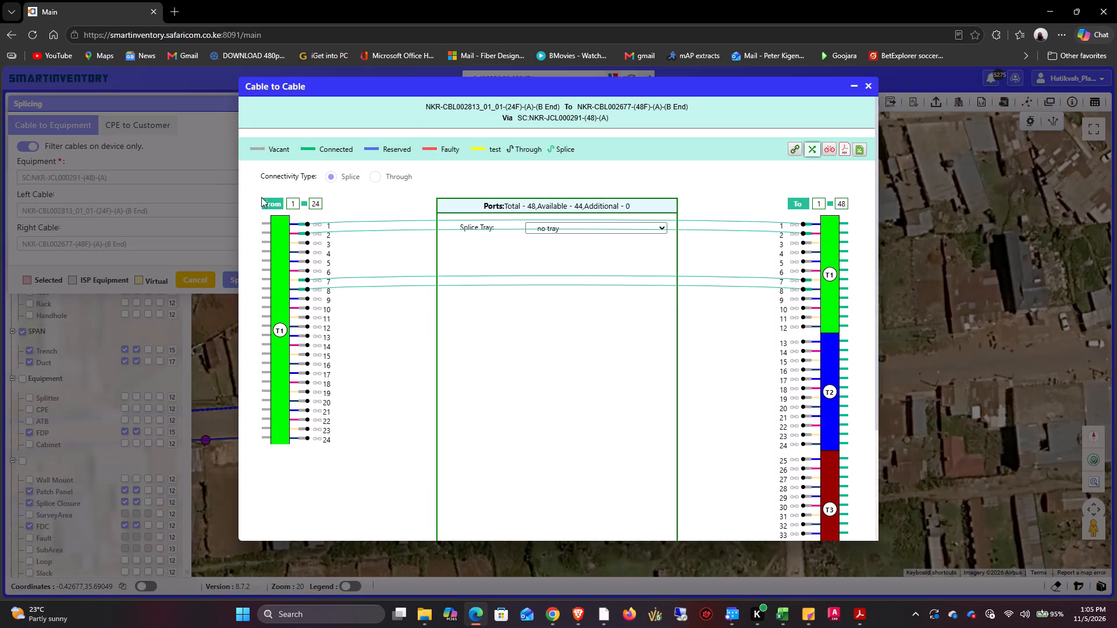
left_click(827, 148)
left_click(670, 413)
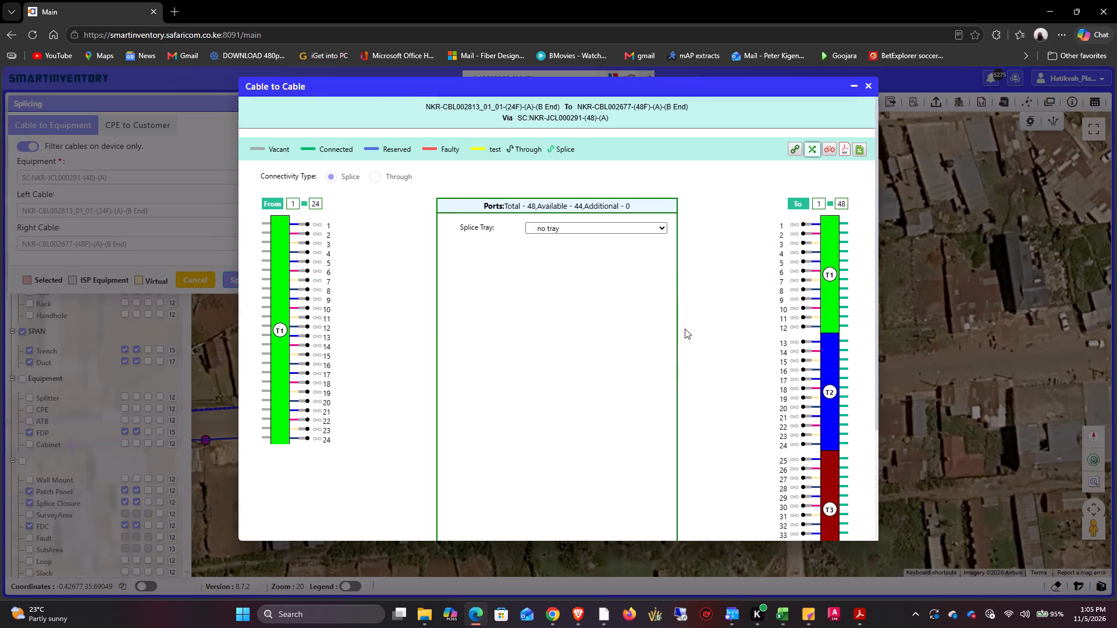
left_click(653, 363)
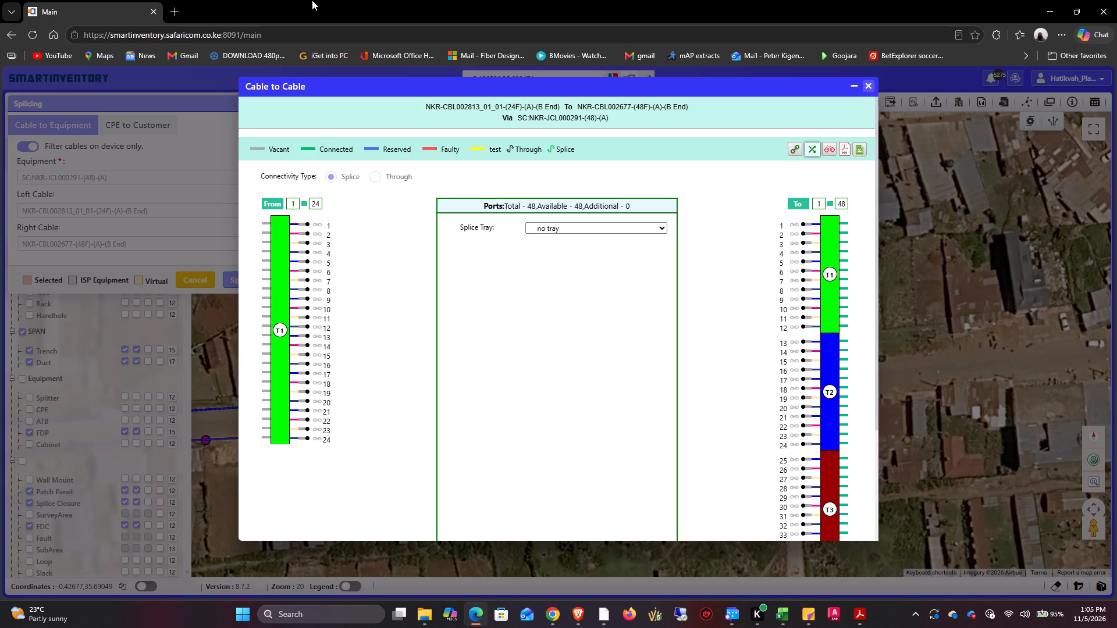
left_click(867, 86)
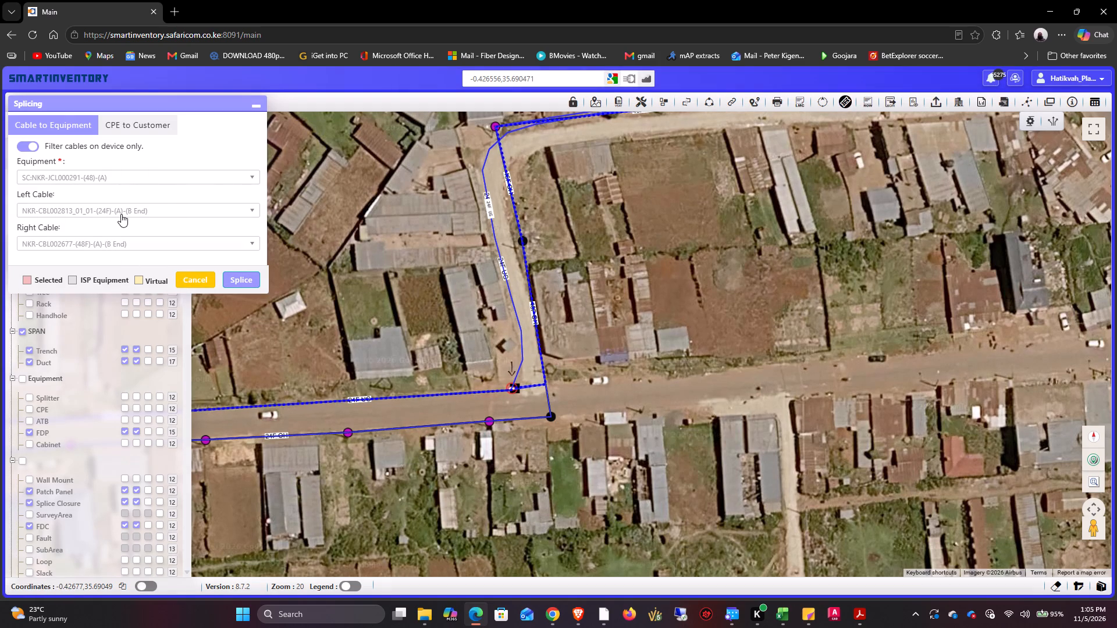
With NKR-CBL002677-(48F)-(A)-(B End) as left cable, splice its fibres 1 and 2 to fibres 1 and 2 of right cable NKR-CBL002813_01_02-(24F)-(A)-(A End).
left_click(133, 241)
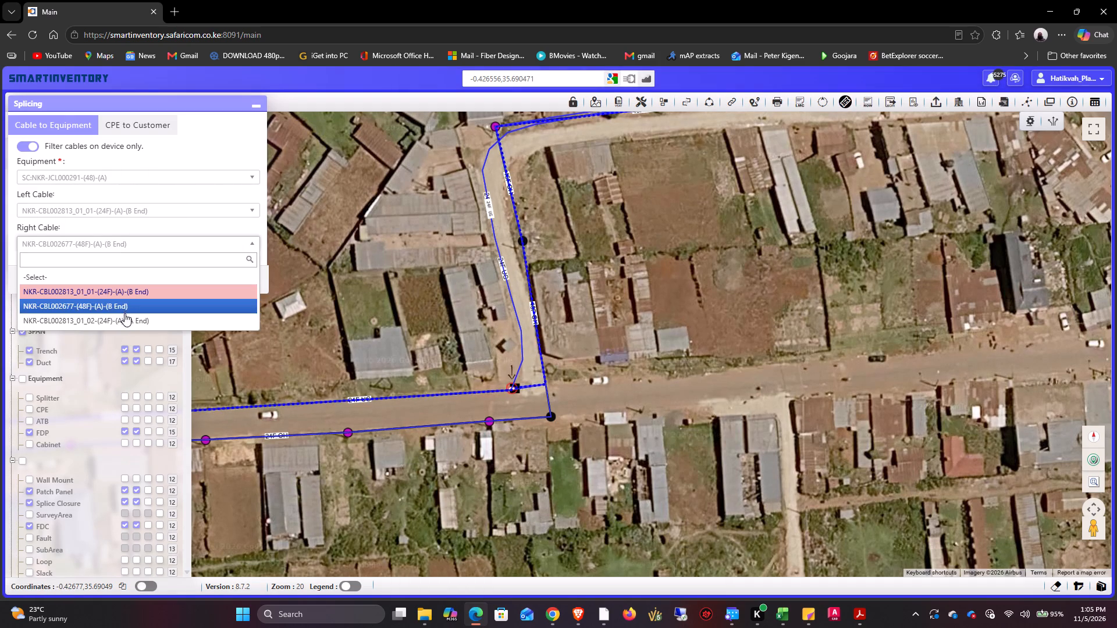
left_click(122, 320)
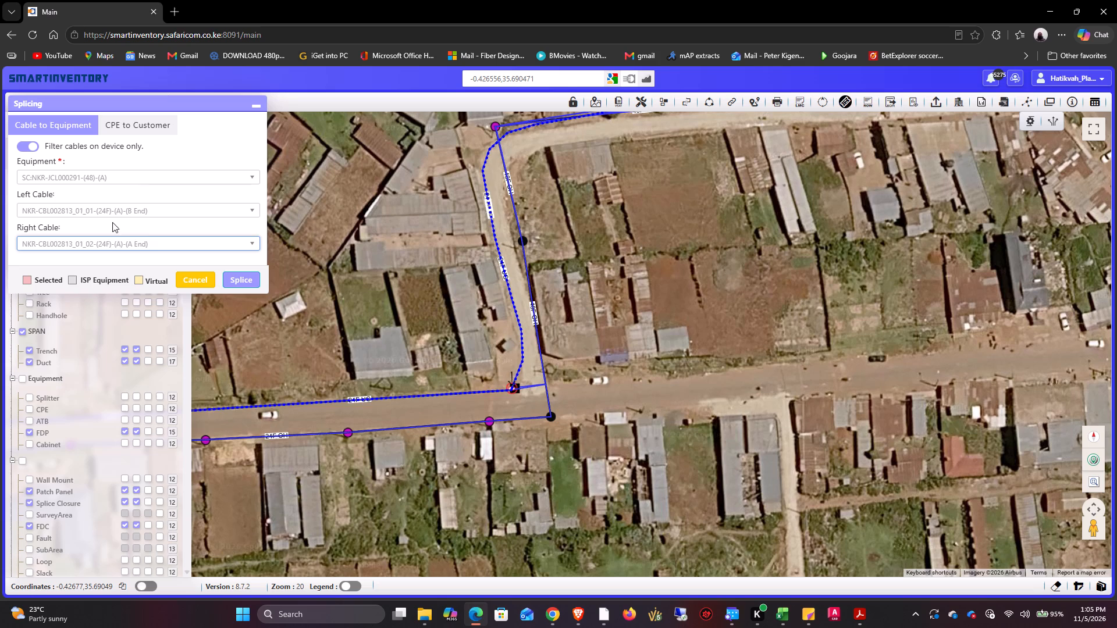
left_click(112, 213)
left_click(112, 273)
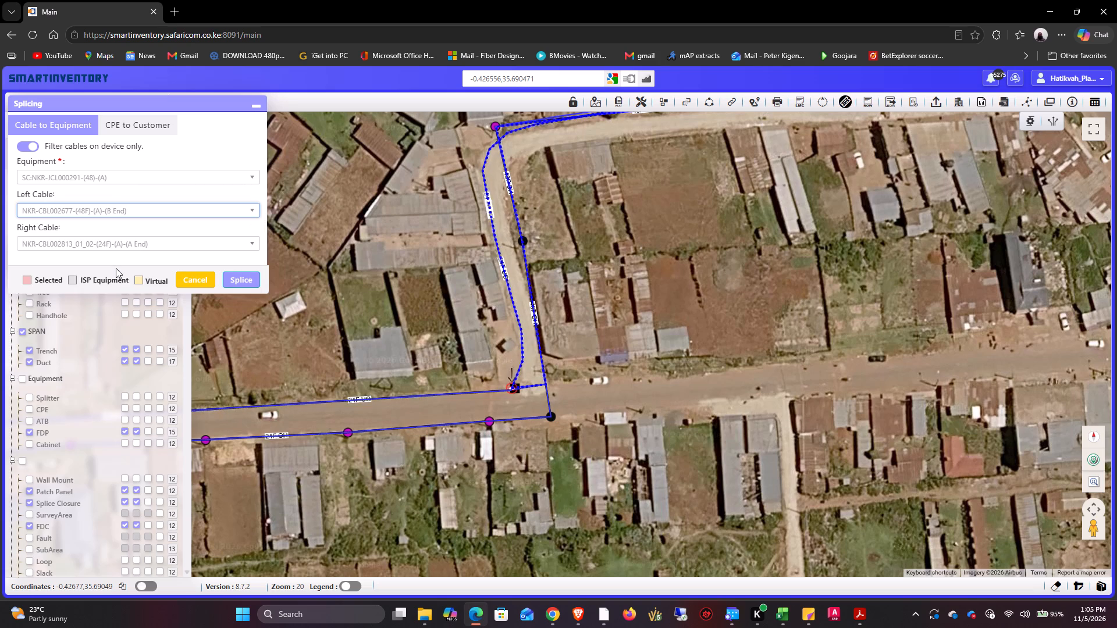
left_click(233, 287)
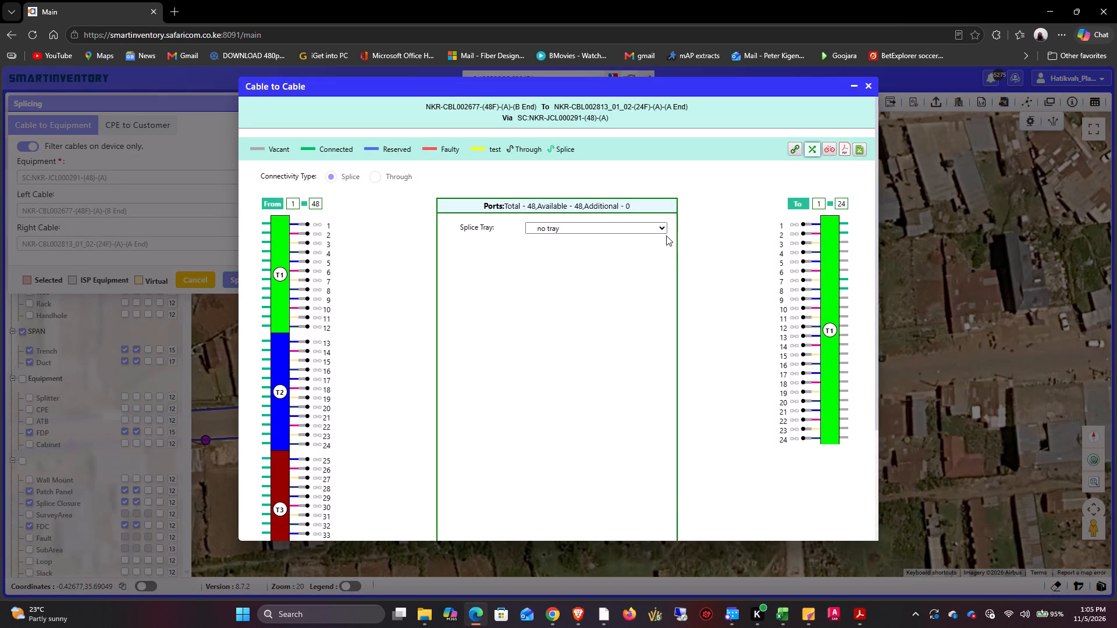
left_click(803, 227)
left_click_drag(803, 224, 304, 226)
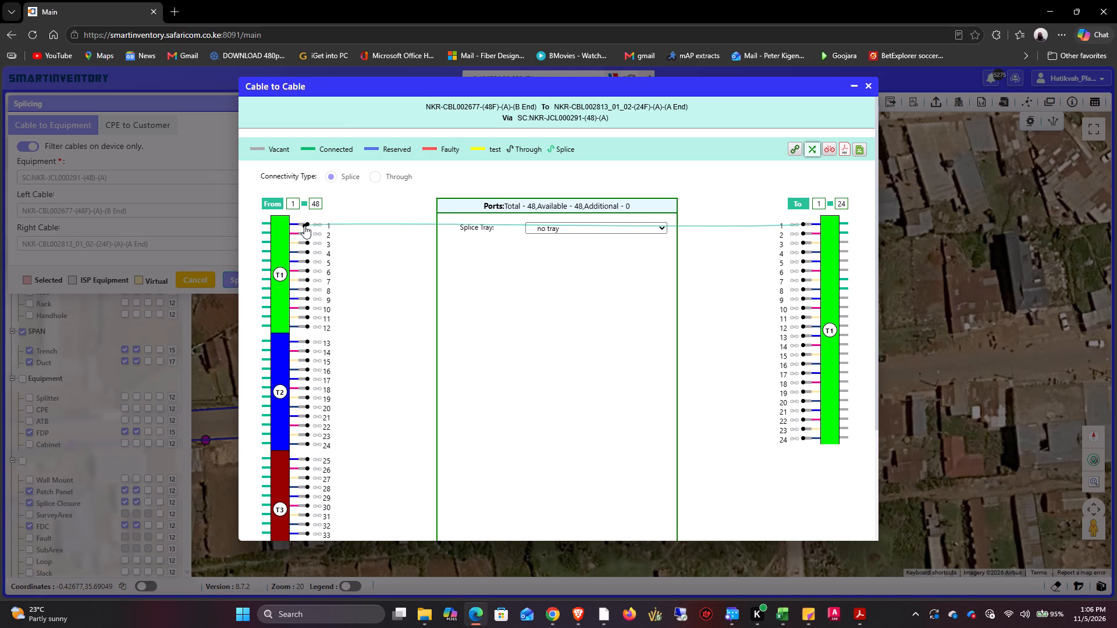
left_click_drag(304, 226, 308, 224)
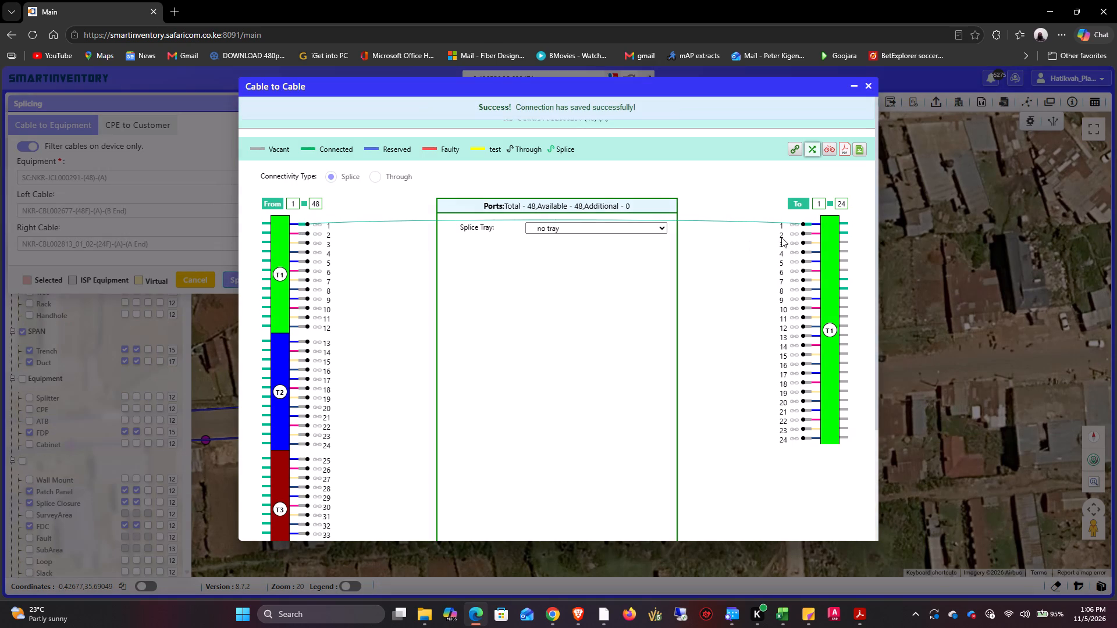
left_click_drag(802, 232, 309, 232)
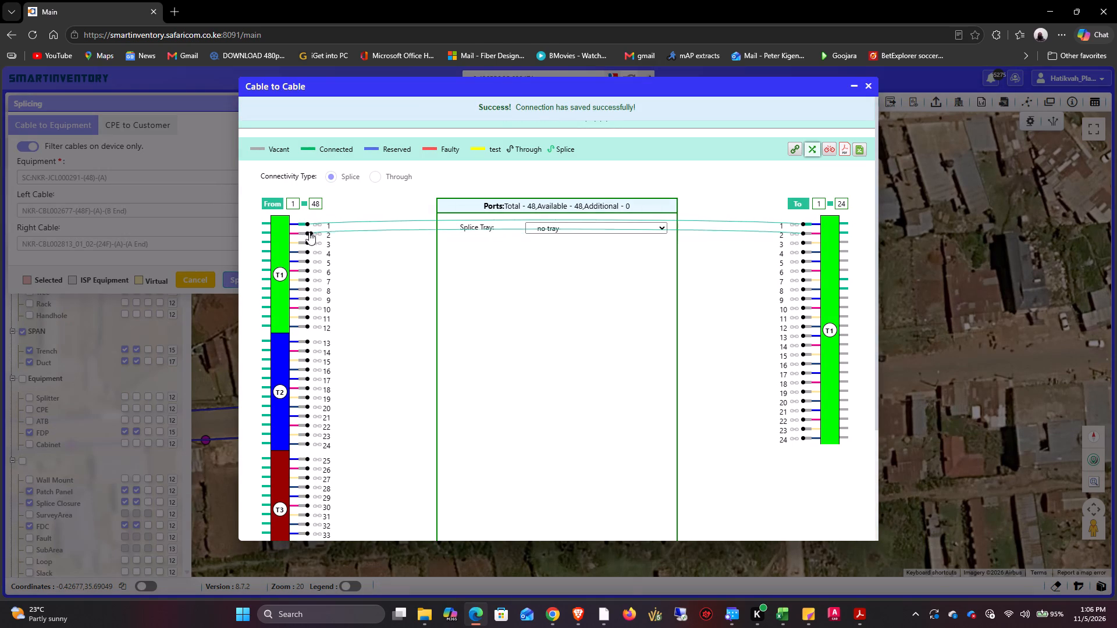
left_click_drag(309, 232, 307, 233)
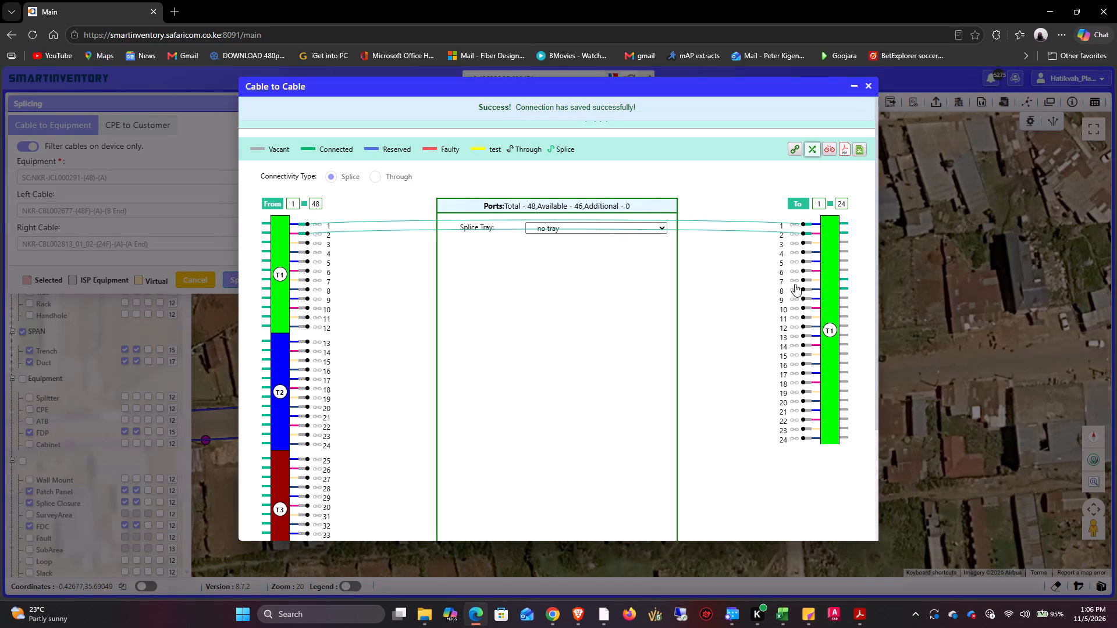
Splice fibres 7 and 8 of NKR-CBL002677-(48F) to fibres 7 and 8 of NKR-CBL002813_01_02-(24F), and close the splicing setup.
left_click_drag(802, 279, 582, 304)
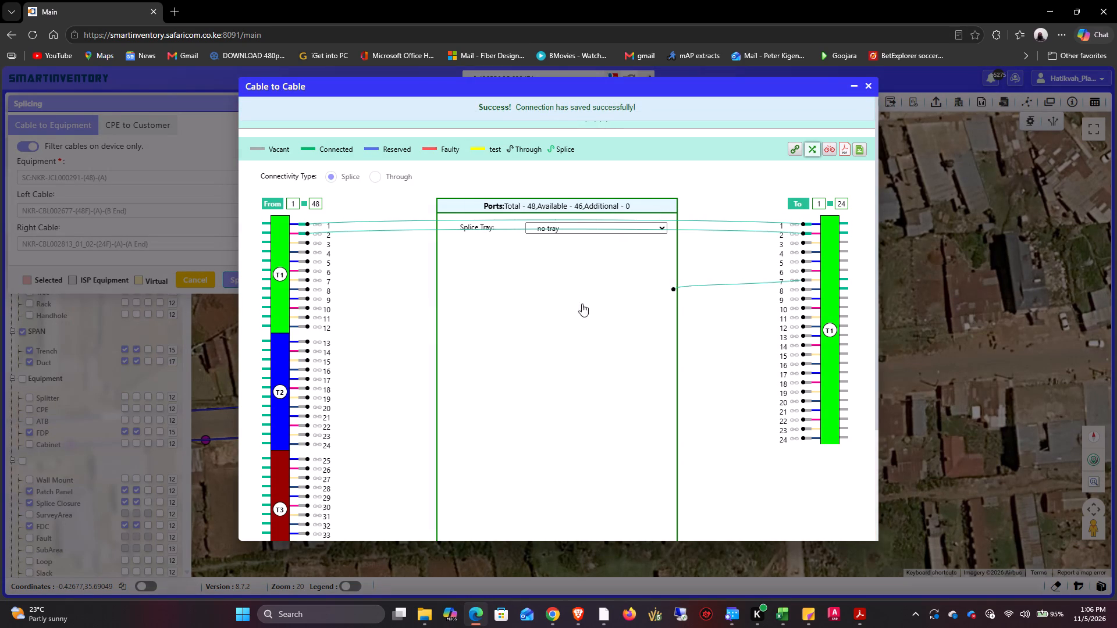
left_click_drag(582, 304, 308, 279)
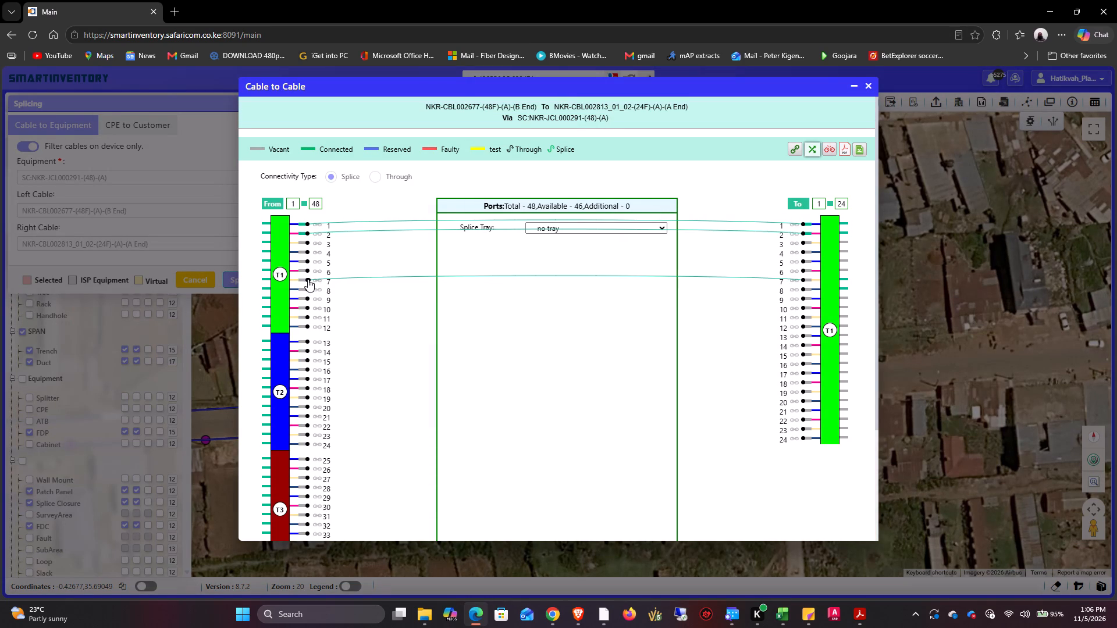
left_click_drag(306, 290, 800, 288)
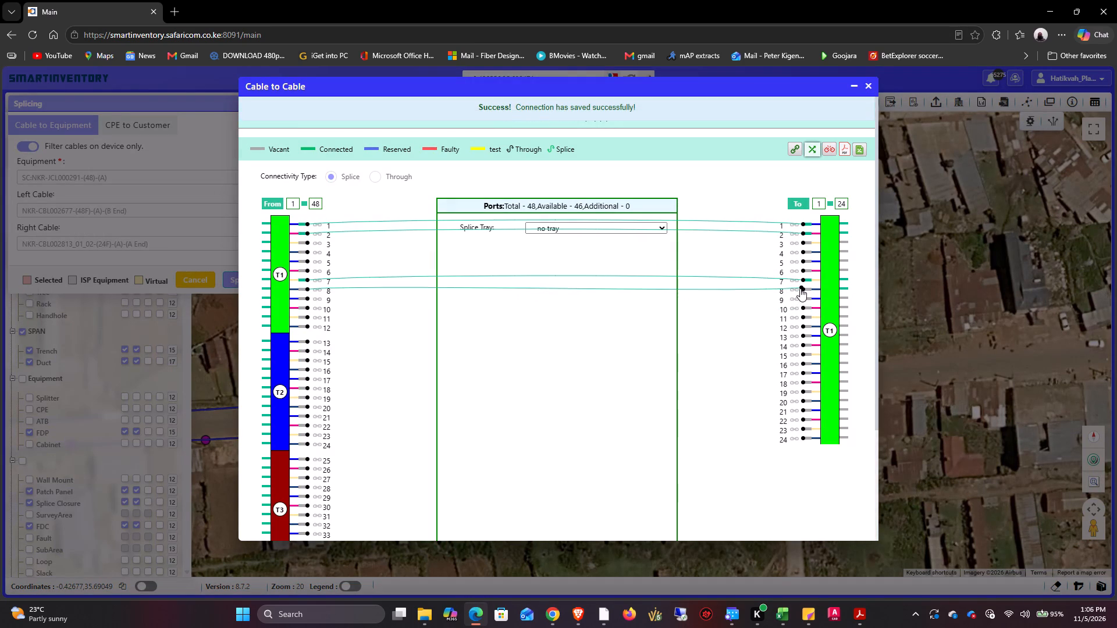
left_click_drag(800, 288, 803, 290)
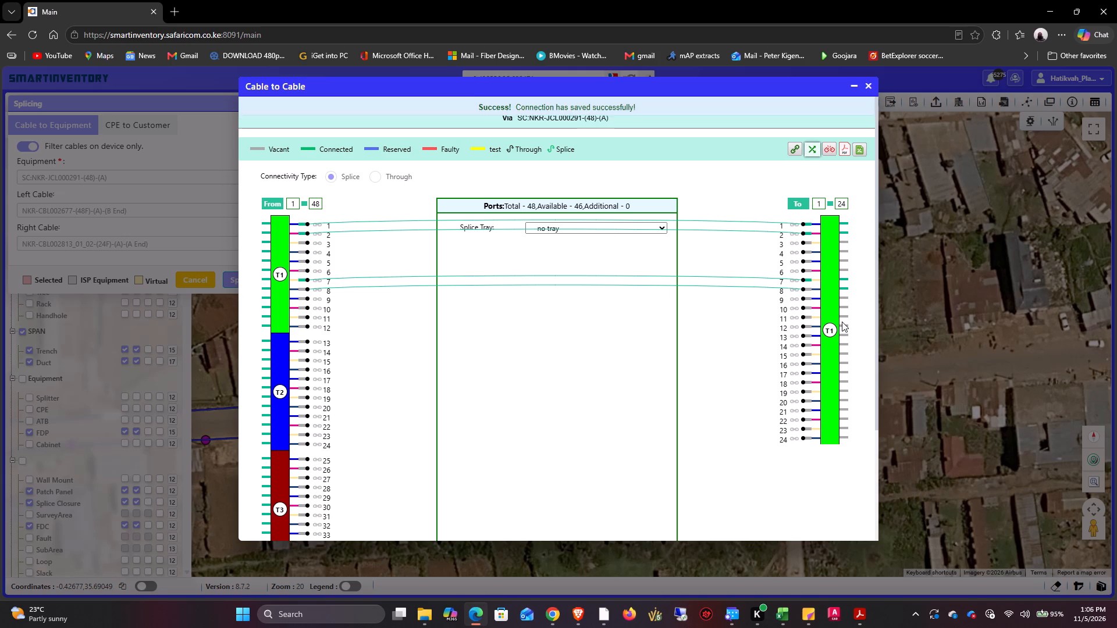
left_click(873, 86)
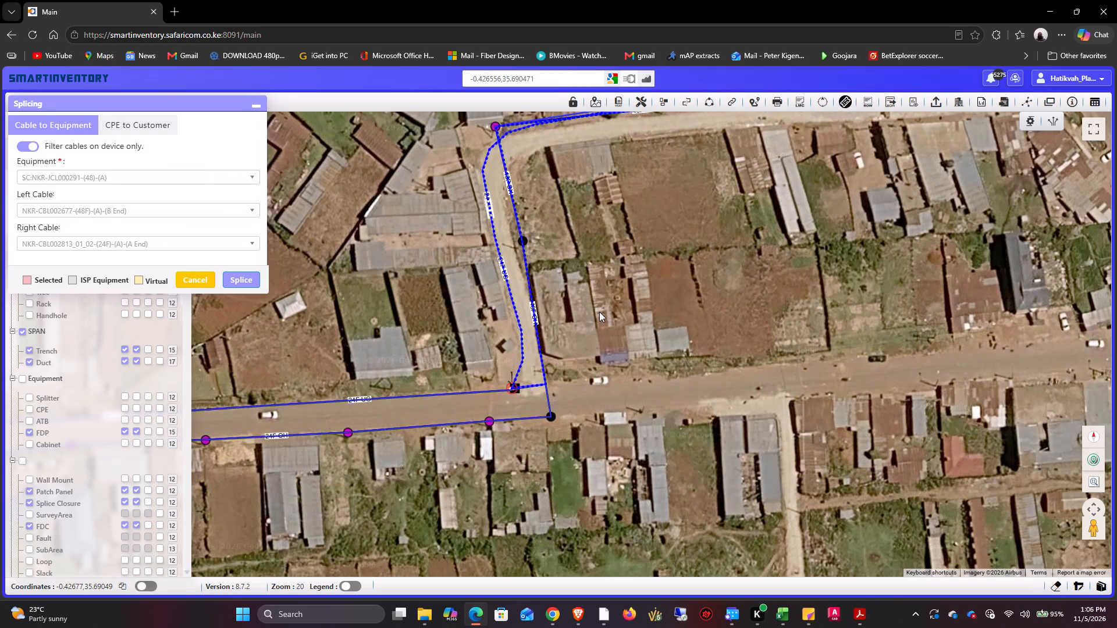
left_click_drag(599, 312, 528, 436)
left_click_drag(681, 346, 588, 333)
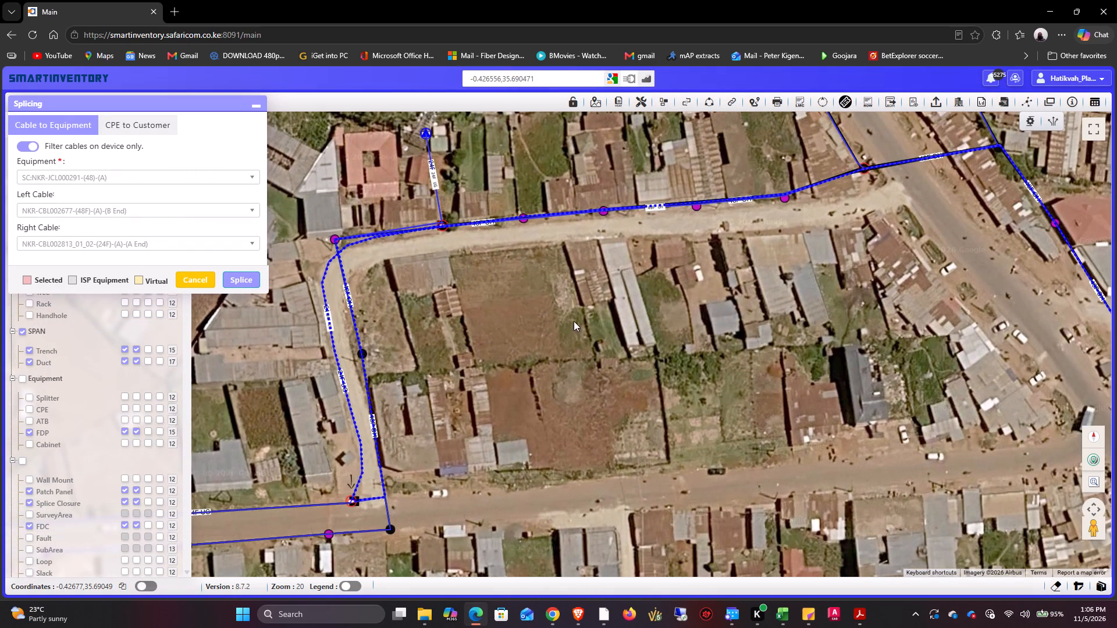
left_click_drag(533, 319, 574, 390)
scroll(478, 279, "up", 2)
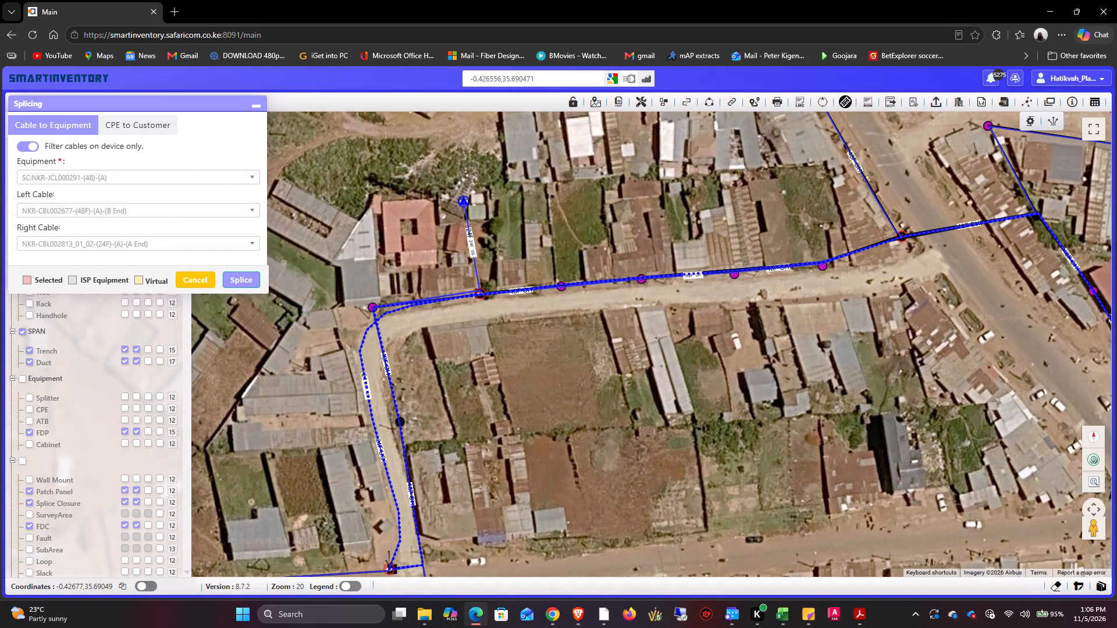
scroll(489, 279, "up", 1)
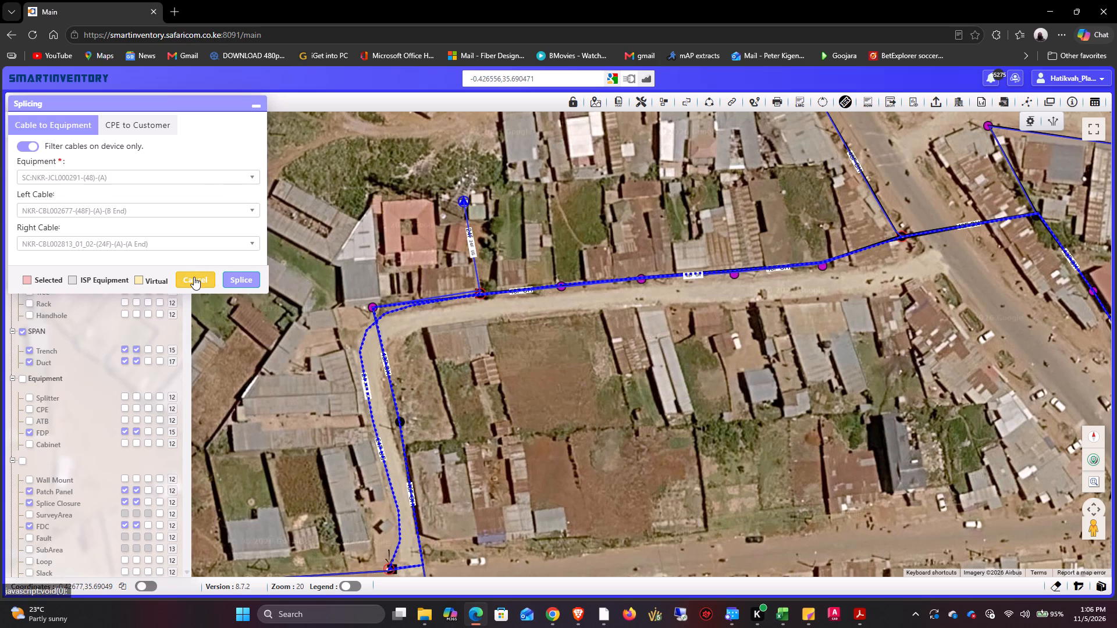
left_click(194, 277)
Open the information of FDP NKR-POD090-FMS01-(96)-(A) at the central office north of the road.
scroll(439, 188, "up", 1)
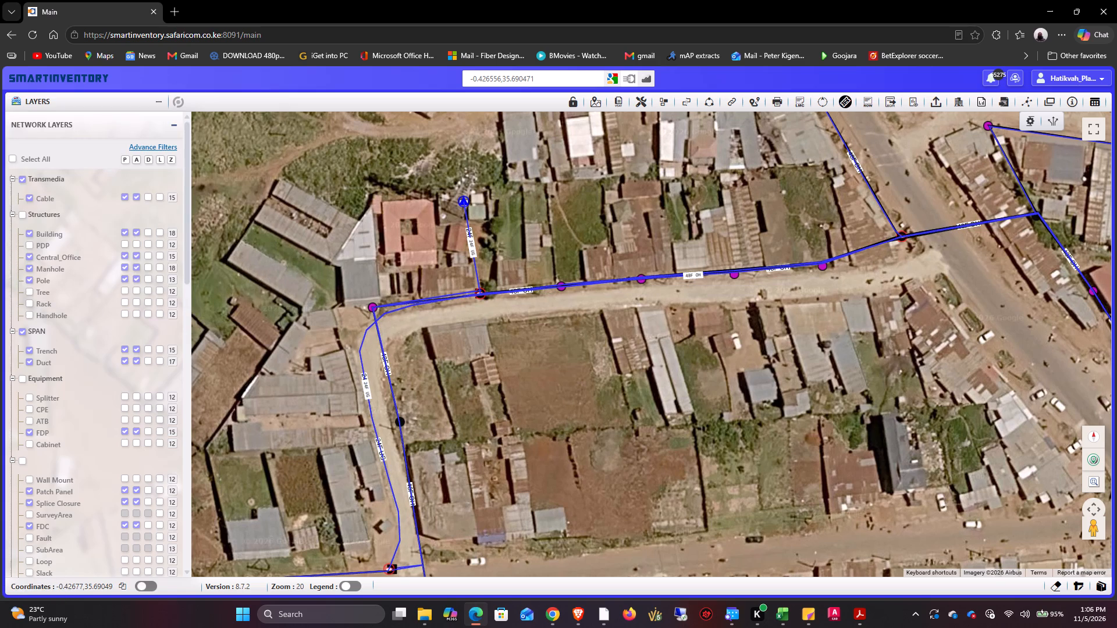
left_click_drag(443, 197, 466, 255)
left_click(1068, 102)
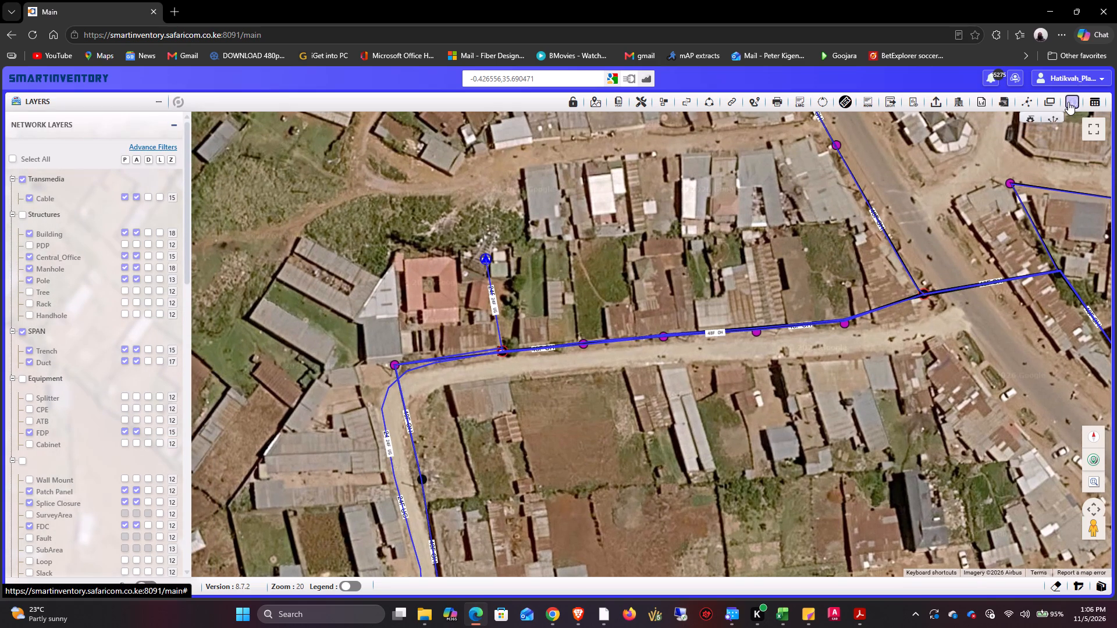
left_click(485, 259)
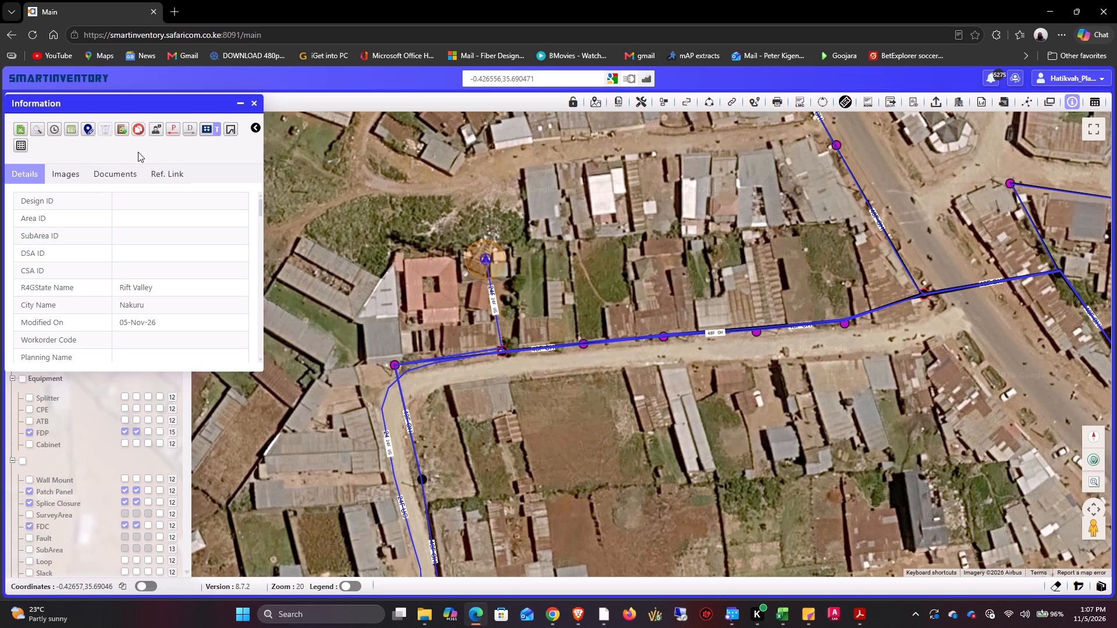
left_click(257, 105)
left_click(1070, 107)
left_click(1072, 106)
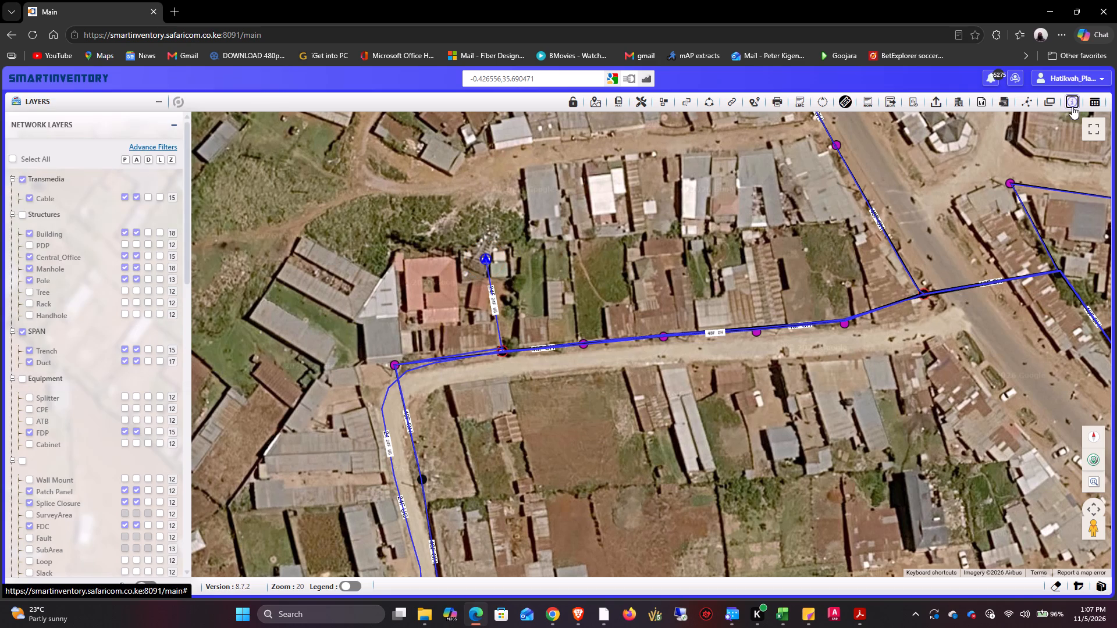
left_click(482, 261)
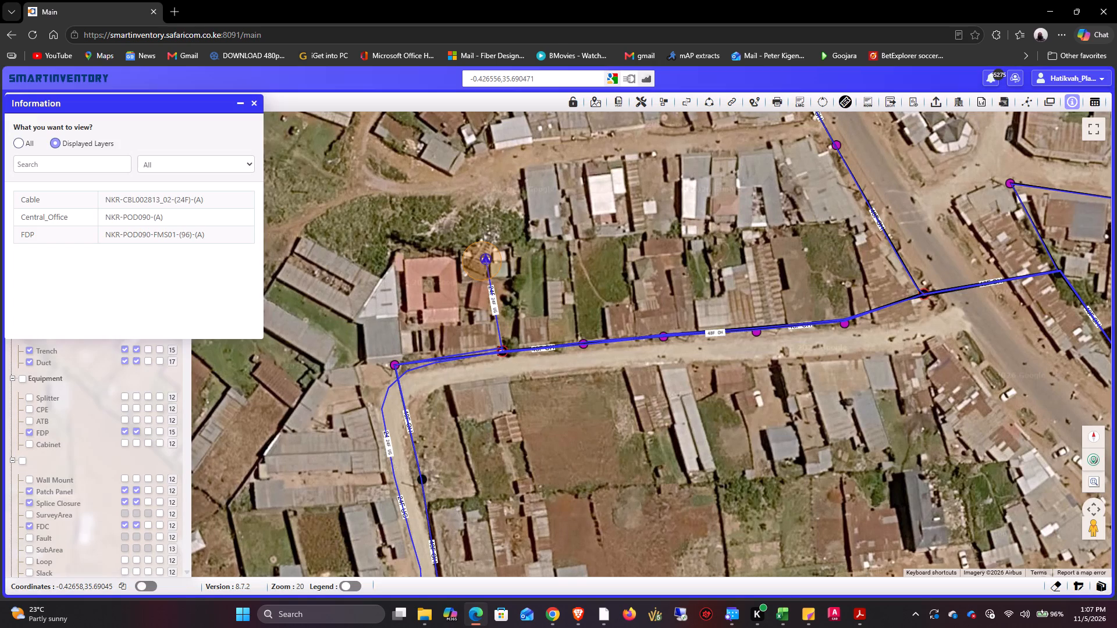
left_click(136, 240)
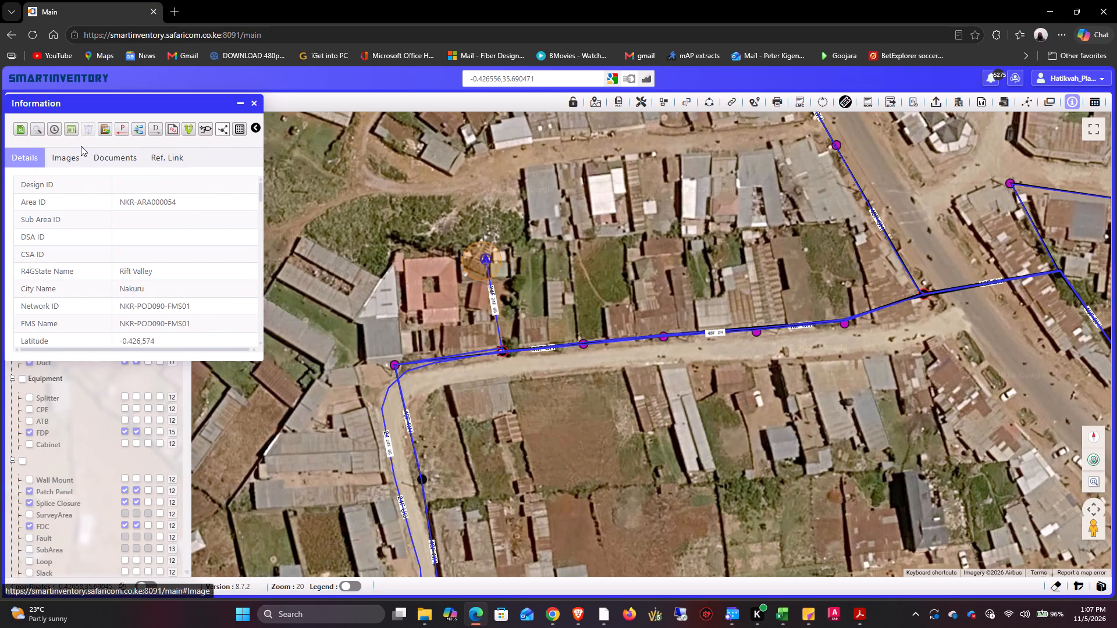
left_click(255, 130)
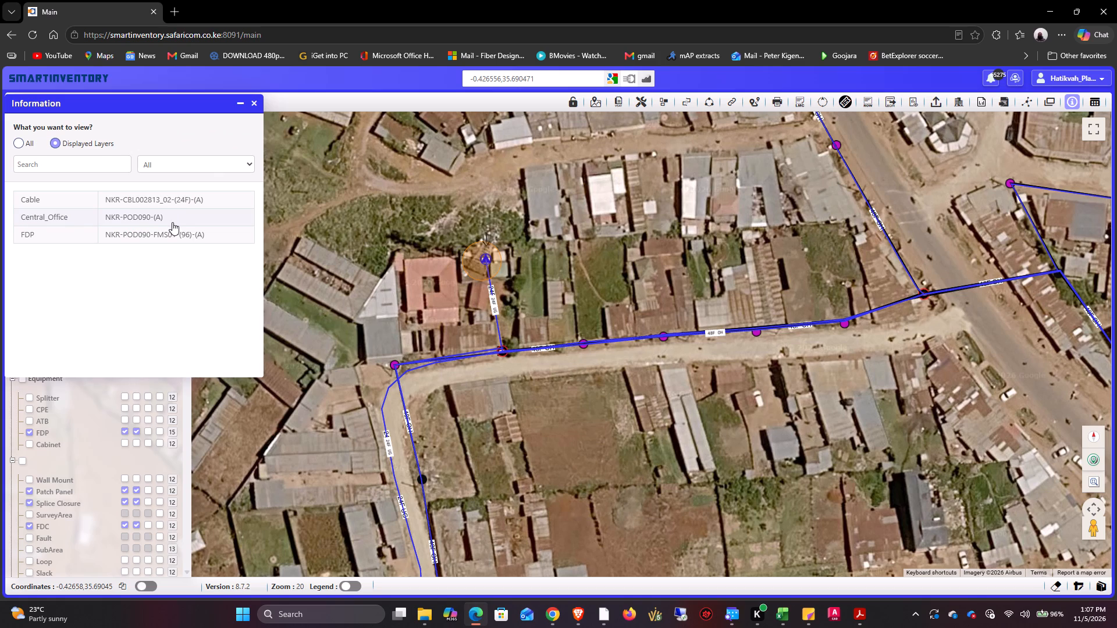
left_click(169, 239)
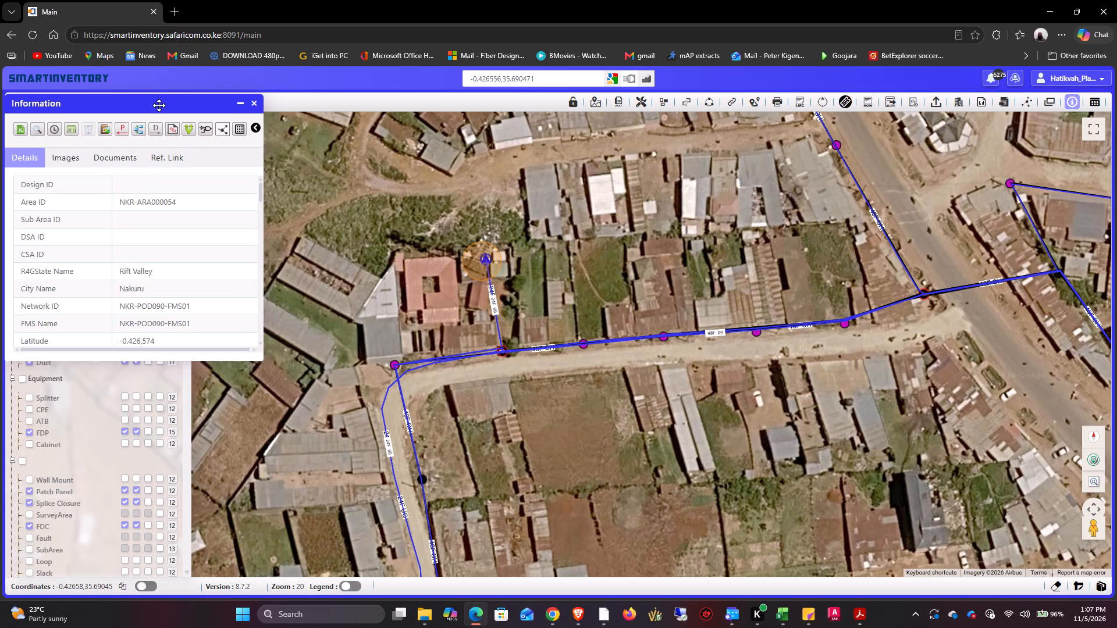
left_click_drag(161, 104, 166, 106)
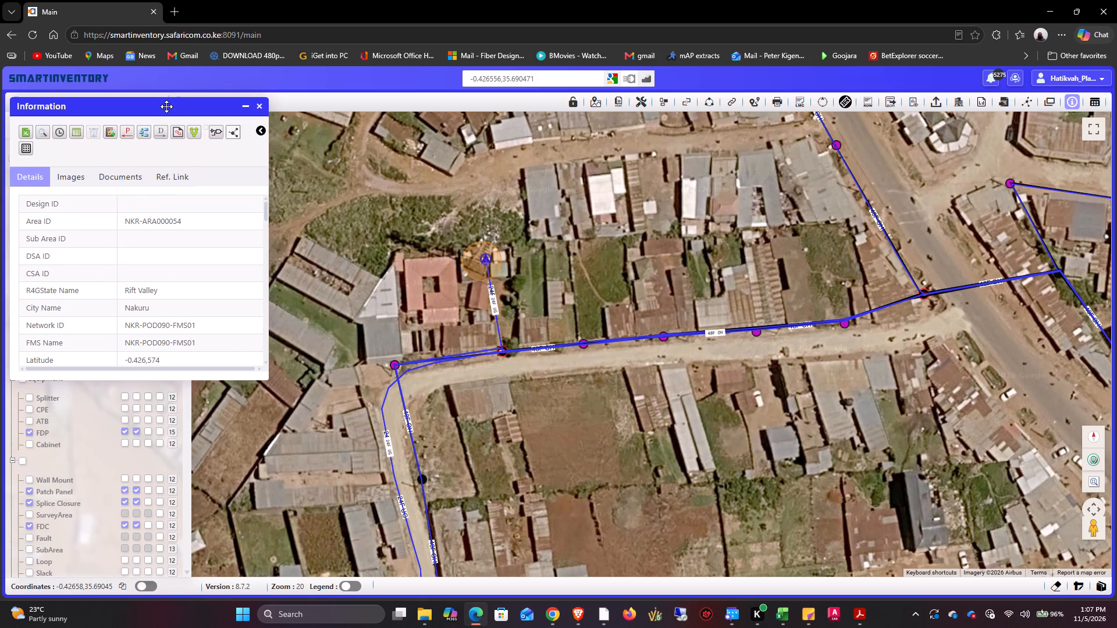
Trace the connection path of port 7 (OUT) of NKR-POD090-FMS01-(96)-(A) and show its route on the map.
left_click(216, 126)
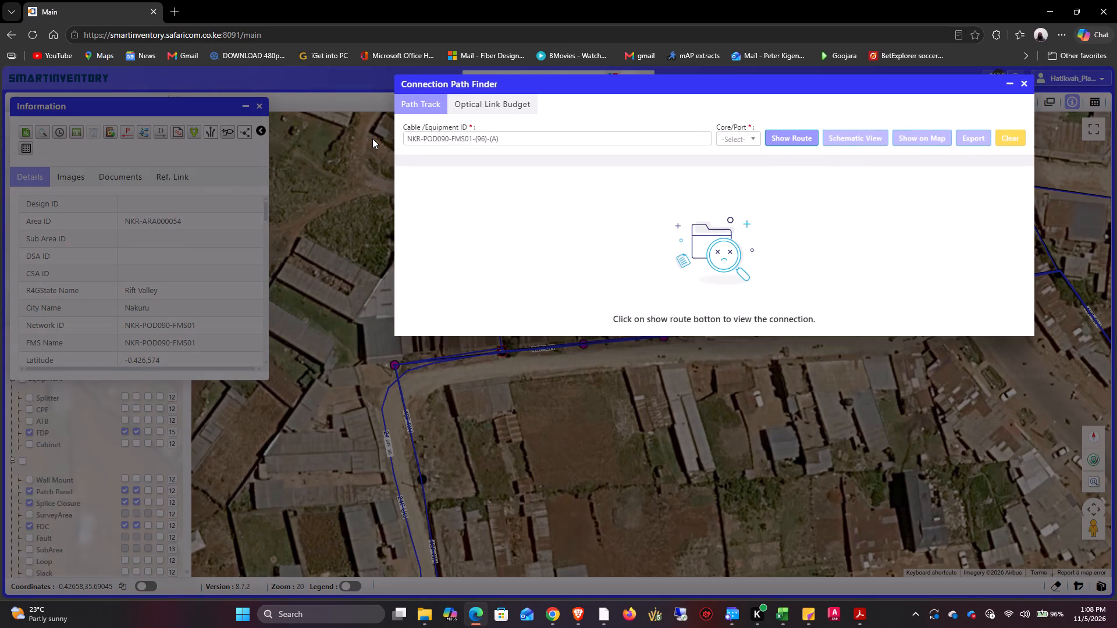
left_click(752, 140)
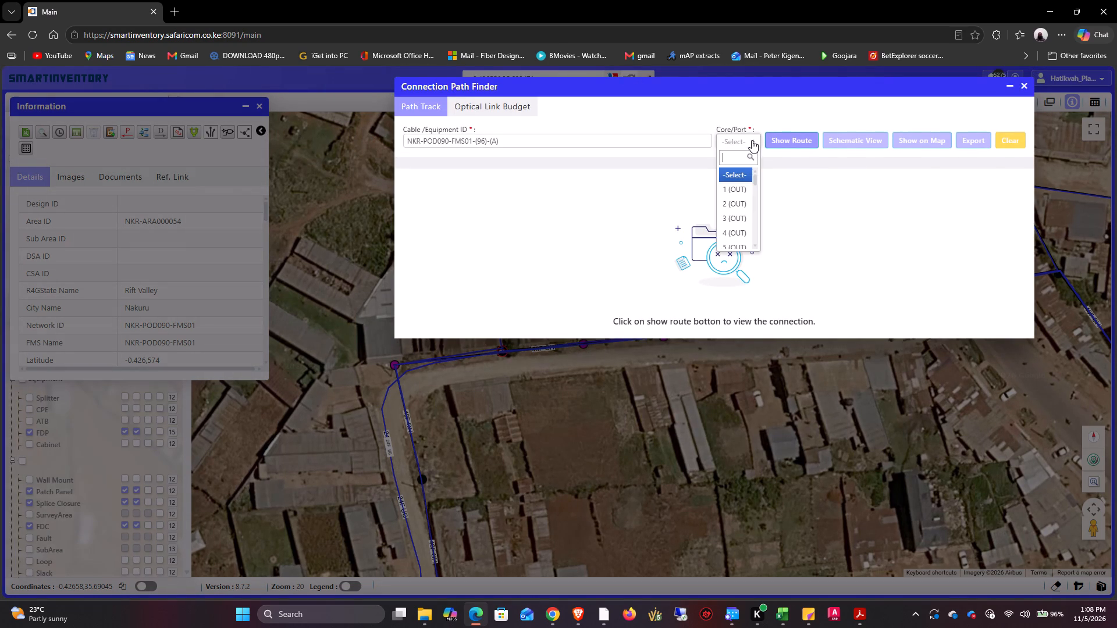
scroll(742, 187, "down", 10)
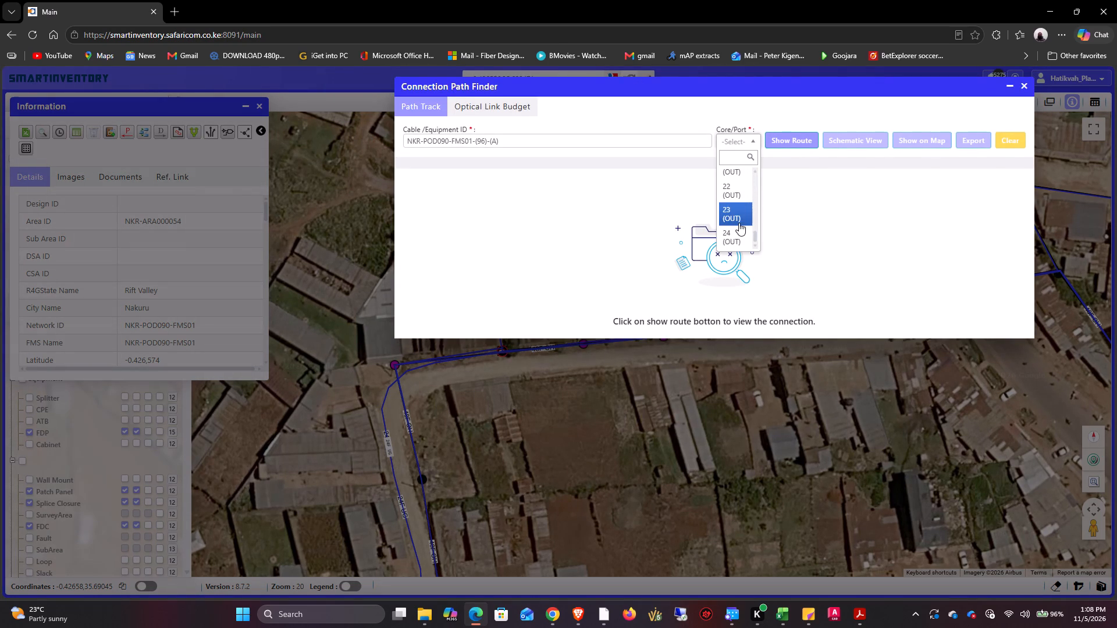
scroll(739, 223, "down", 2)
scroll(740, 222, "up", 8)
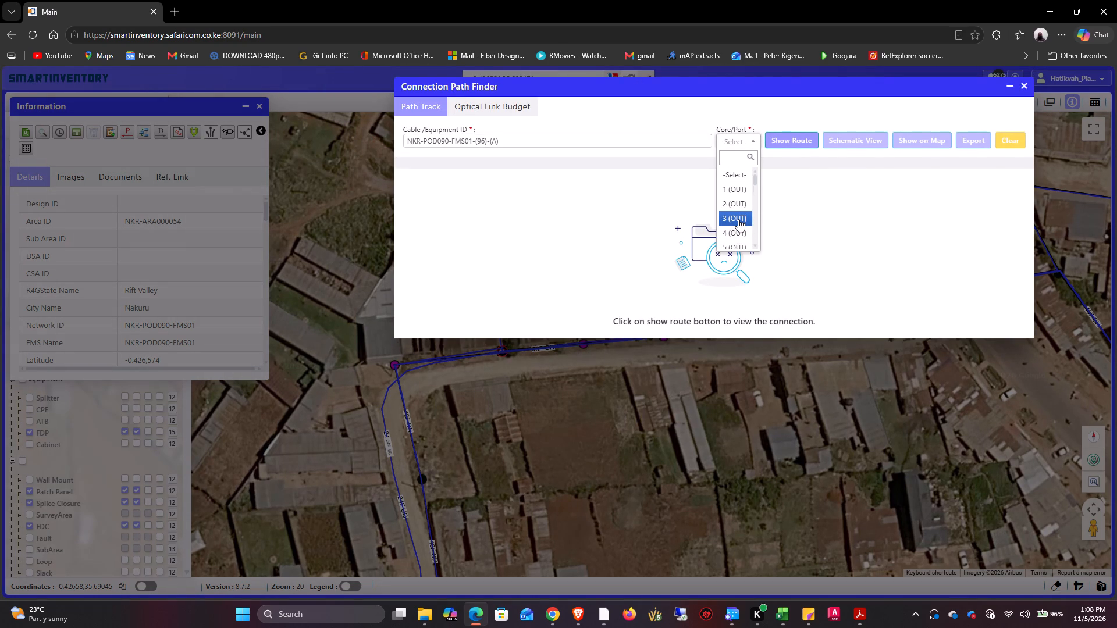
scroll(738, 219, "down", 2)
scroll(742, 189, "up", 1)
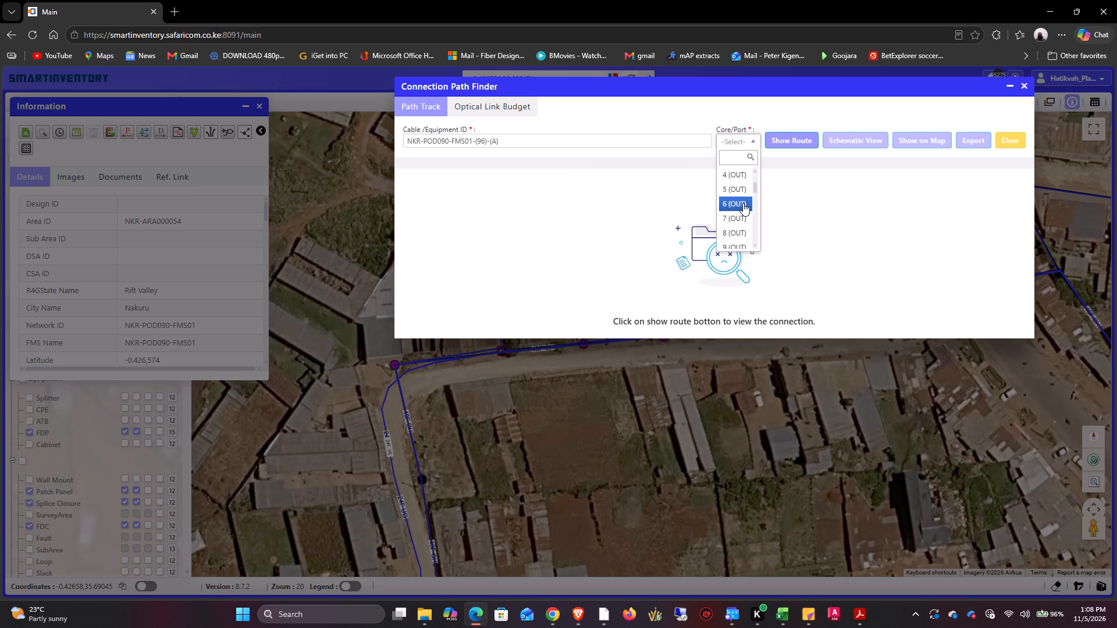
left_click(739, 212)
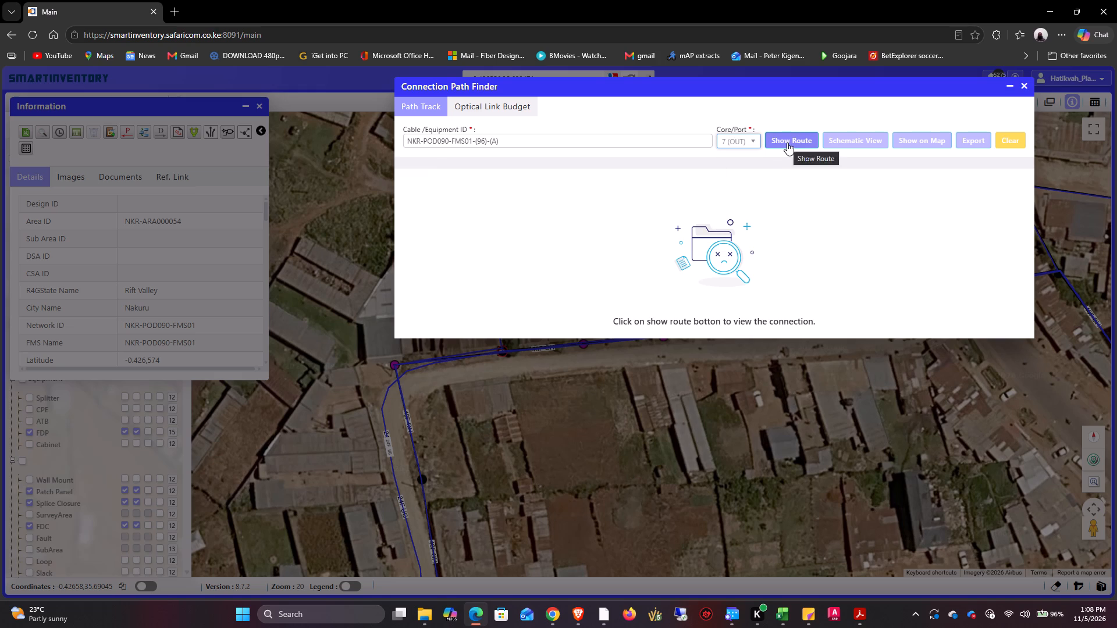
left_click(787, 142)
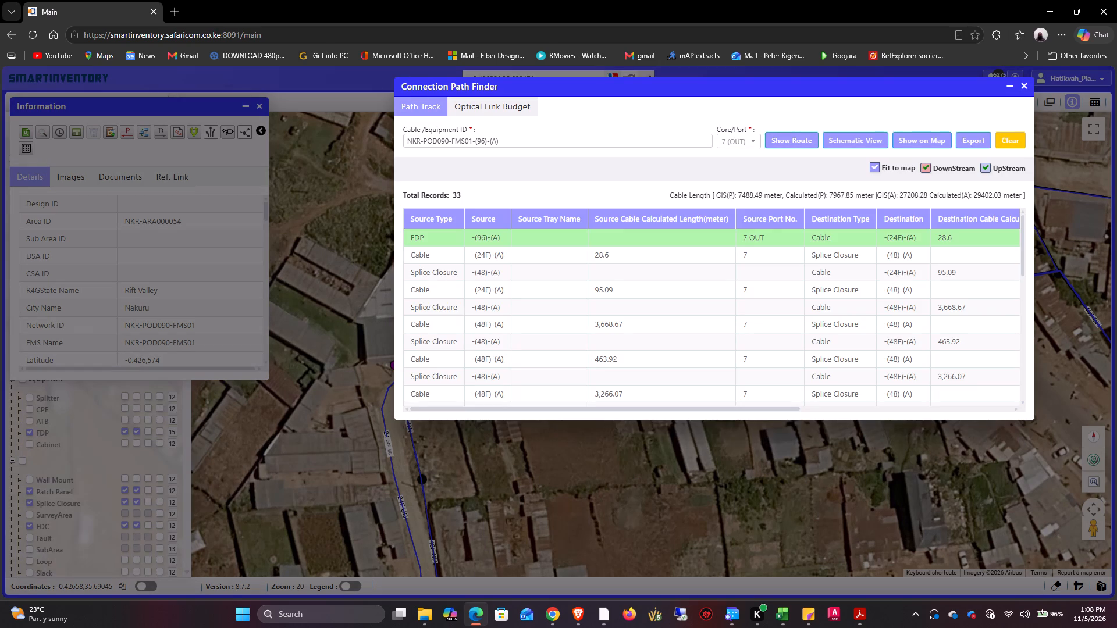
left_click(929, 135)
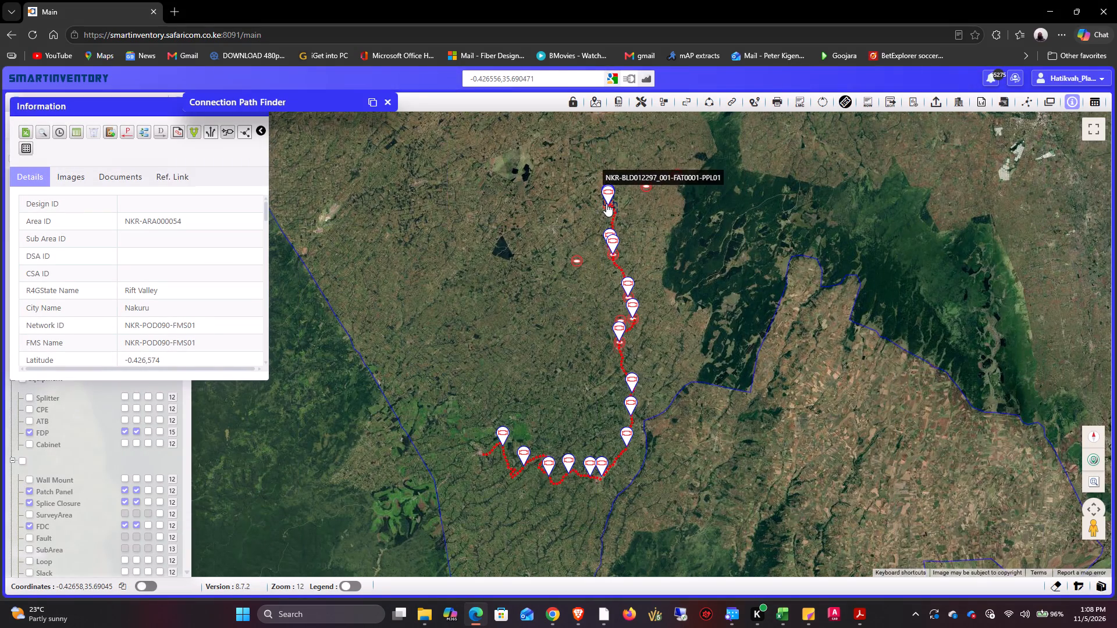
Examine the traced route around the FDP and closure NKR-JCL000208, and close the FDP's information.
scroll(599, 205, "up", 3)
scroll(603, 197, "down", 1)
scroll(607, 201, "up", 1)
scroll(610, 202, "down", 1)
scroll(611, 202, "up", 1)
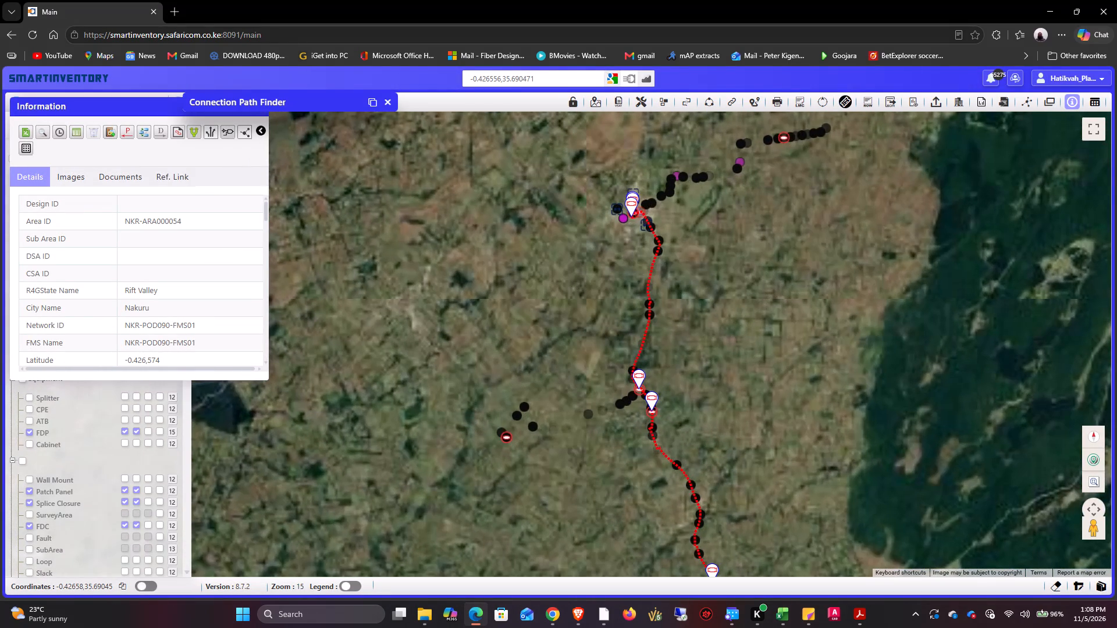
scroll(623, 217, "up", 7)
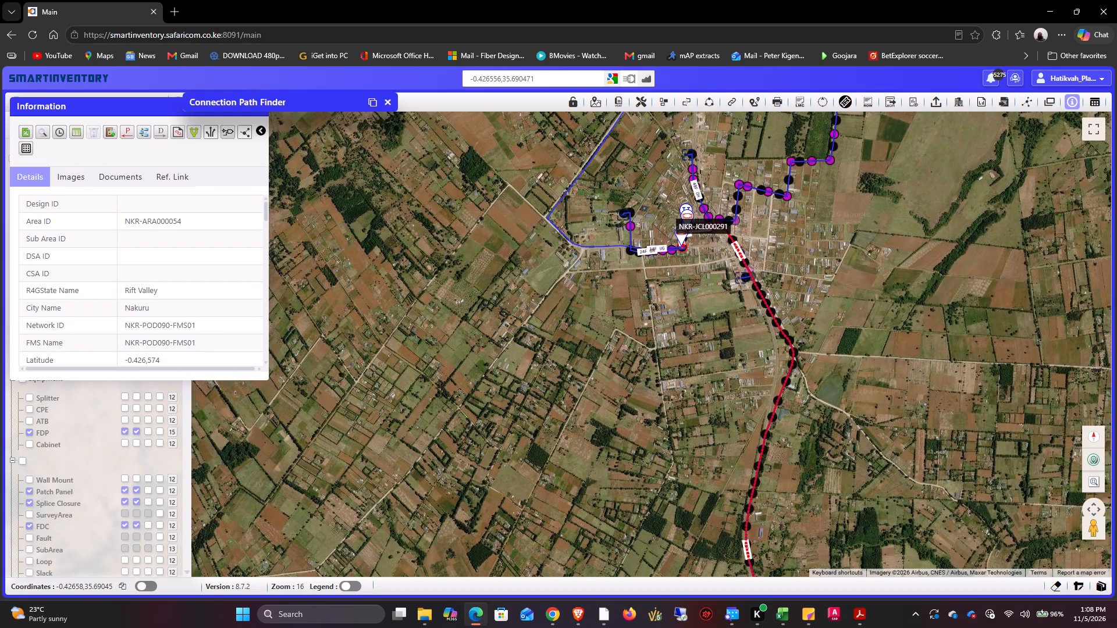
scroll(689, 243, "up", 1)
scroll(689, 243, "down", 1)
scroll(691, 242, "up", 6)
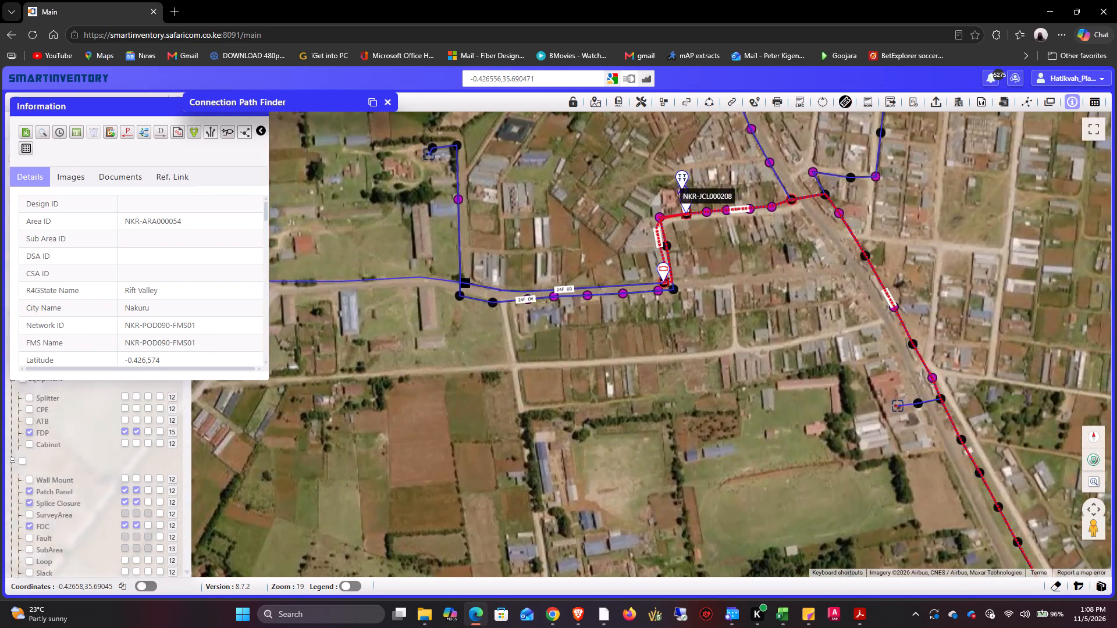
left_click_drag(674, 258, 657, 322)
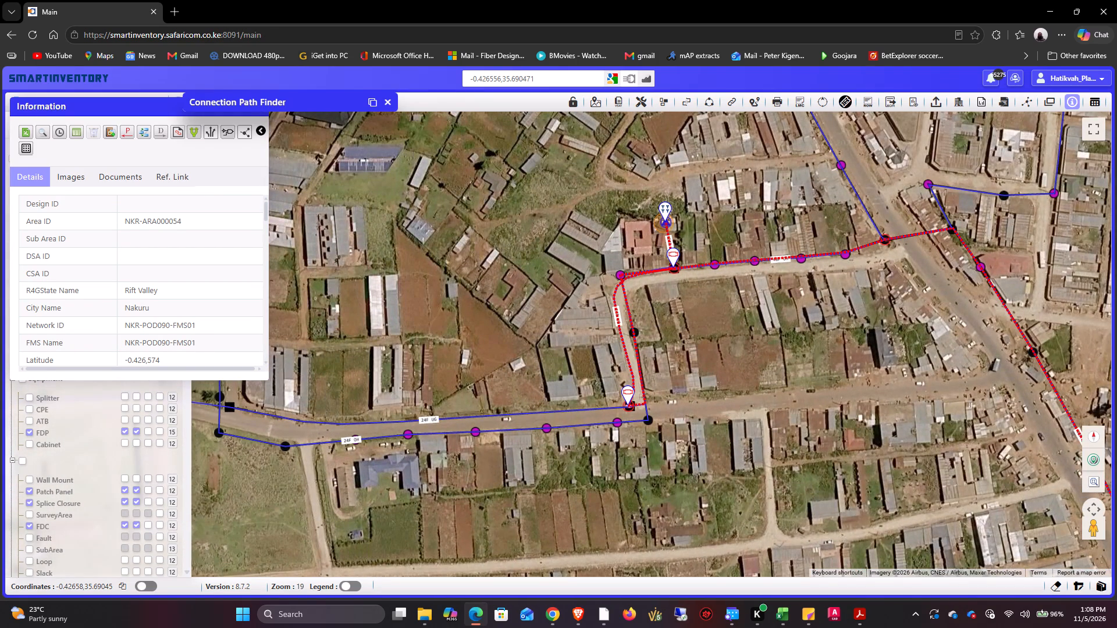
scroll(660, 260, "up", 3)
left_click_drag(652, 225, 643, 247)
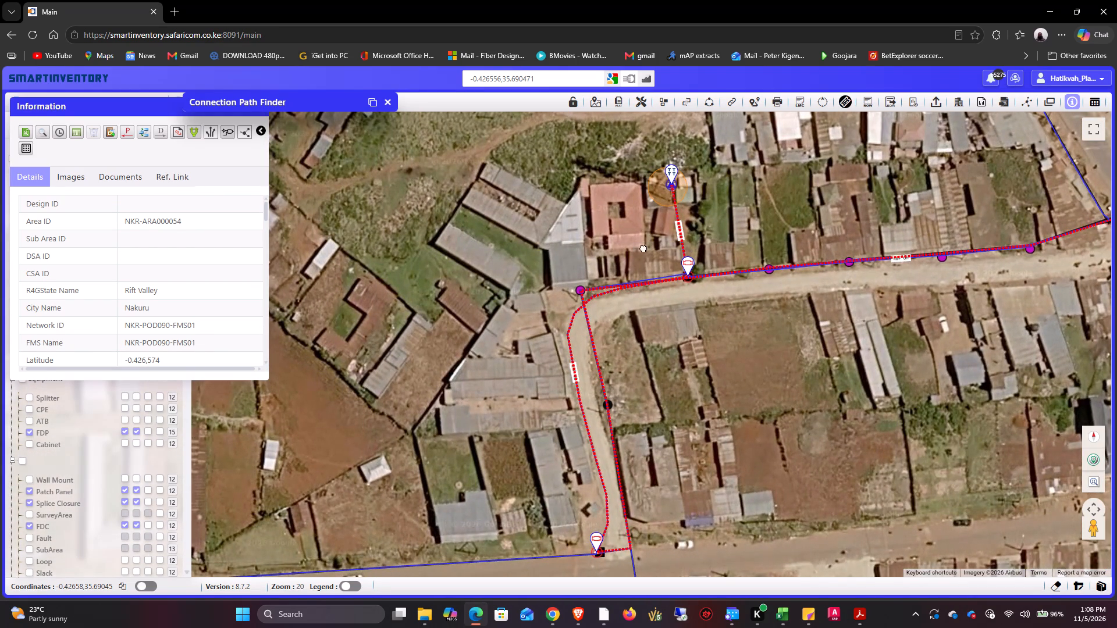
left_click_drag(643, 247, 629, 291)
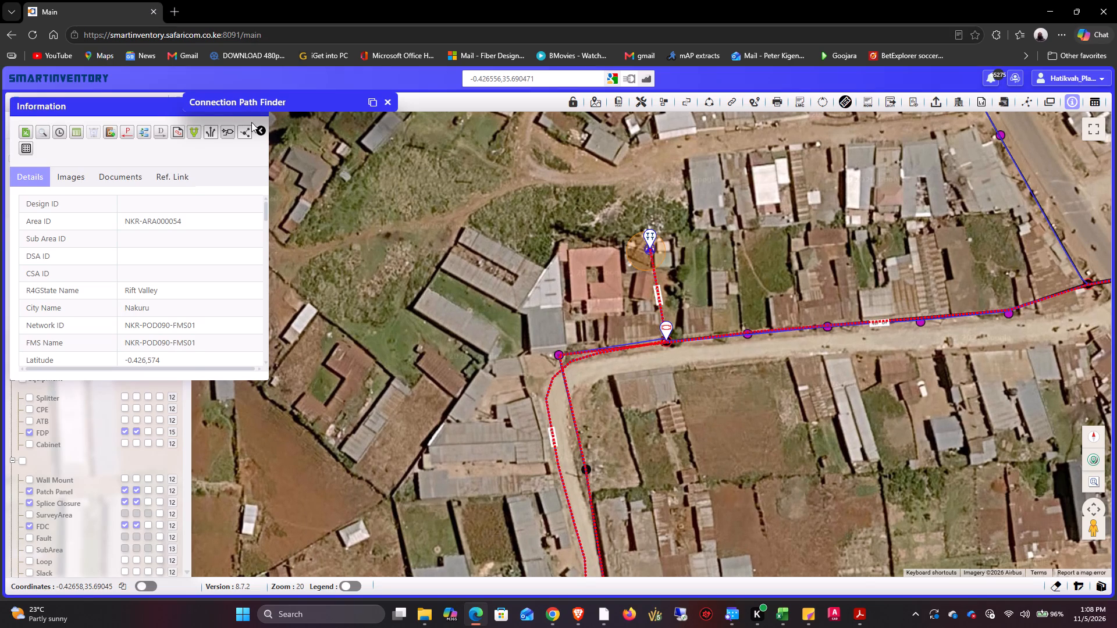
left_click_drag(153, 108, 176, 187)
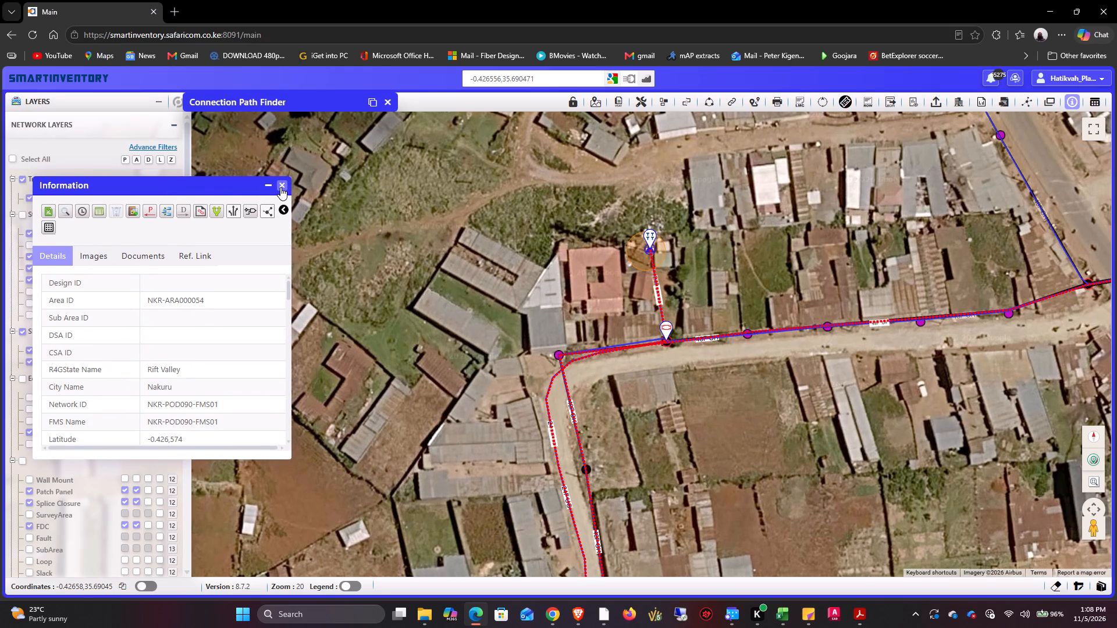
left_click(280, 187)
Follow the traced route south to the closure where a cable branches southwest, and close the connection path finder.
scroll(391, 230, "down", 6)
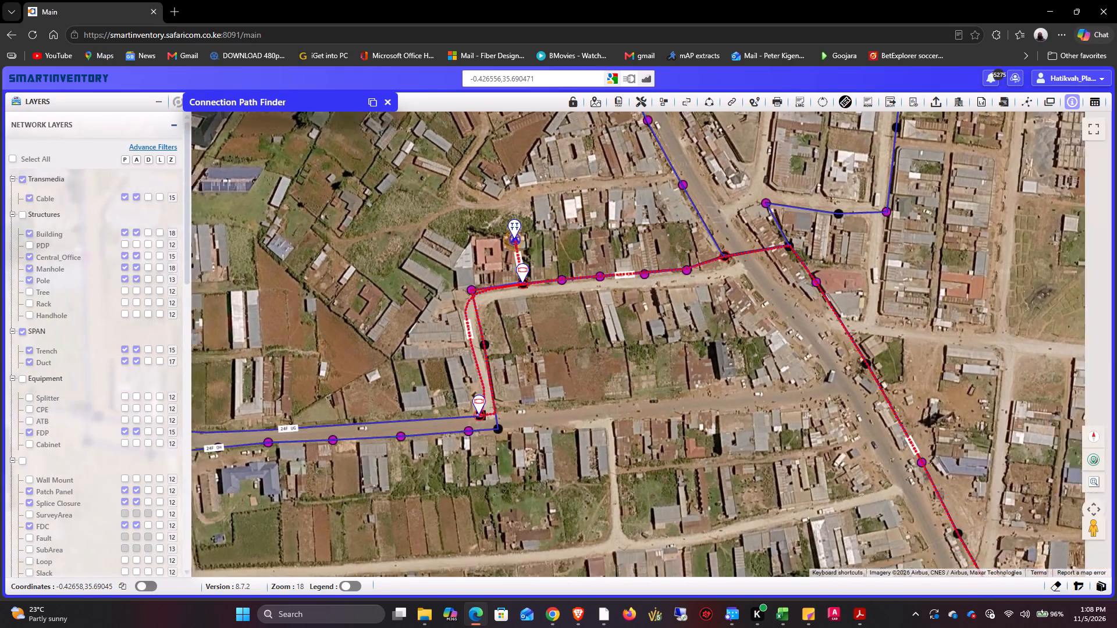
scroll(396, 233, "down", 3)
left_click_drag(534, 415, 534, 319)
scroll(534, 319, "down", 2)
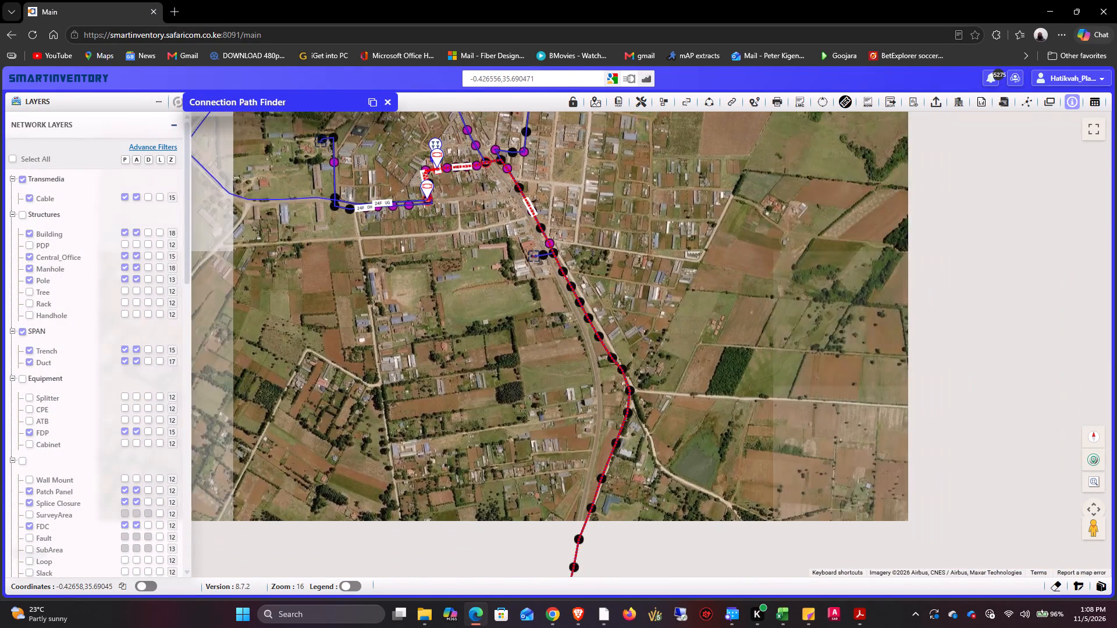
left_click_drag(517, 457, 565, 266)
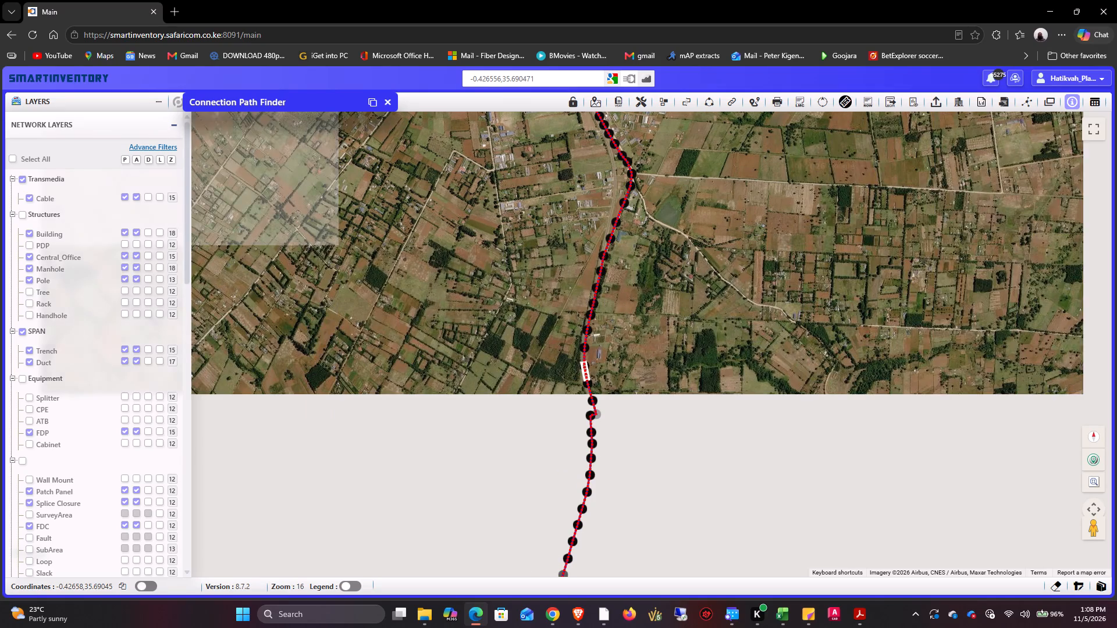
left_click_drag(542, 425, 577, 247)
left_click_drag(590, 462, 574, 290)
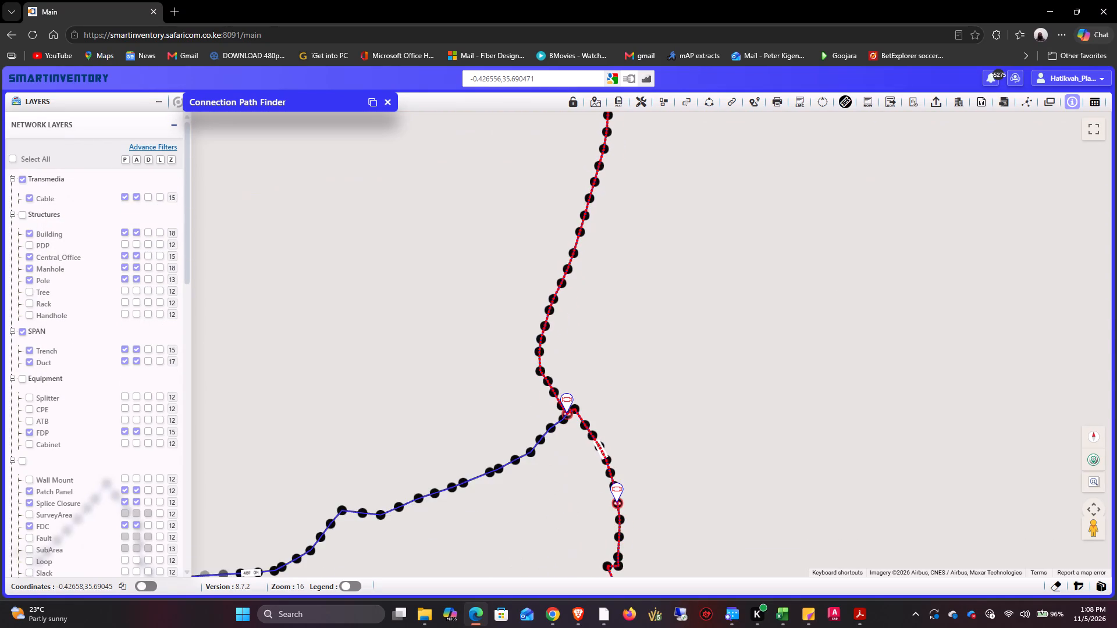
scroll(560, 436, "up", 6)
left_click_drag(559, 446, 656, 356)
scroll(695, 255, "up", 6)
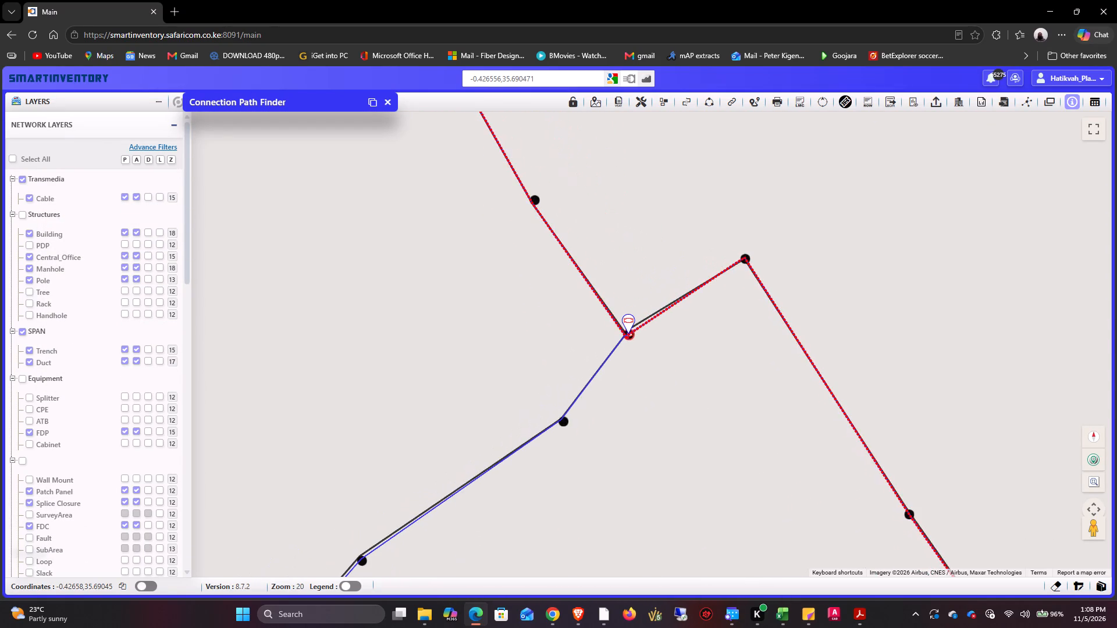
left_click(392, 99)
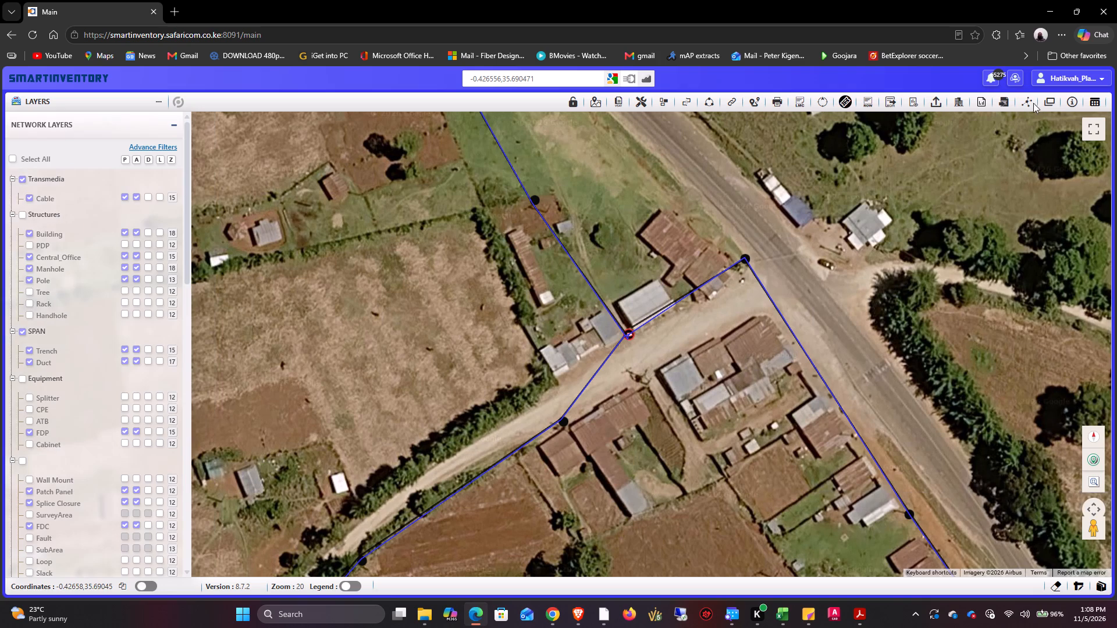
Open splicing at the branching closure with left cable NKR-CBL002677-(48F)-(A)-(A End) and right cable NKR-CBL002678-(48F)-(A)-(A End).
left_click(1029, 103)
left_click(1029, 122)
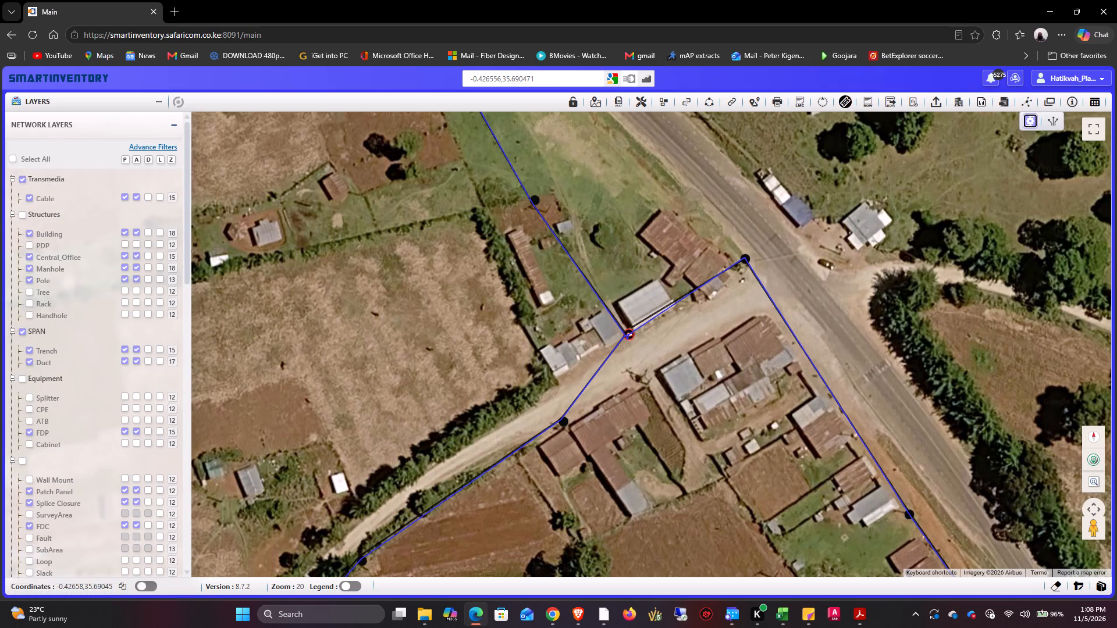
left_click(627, 334)
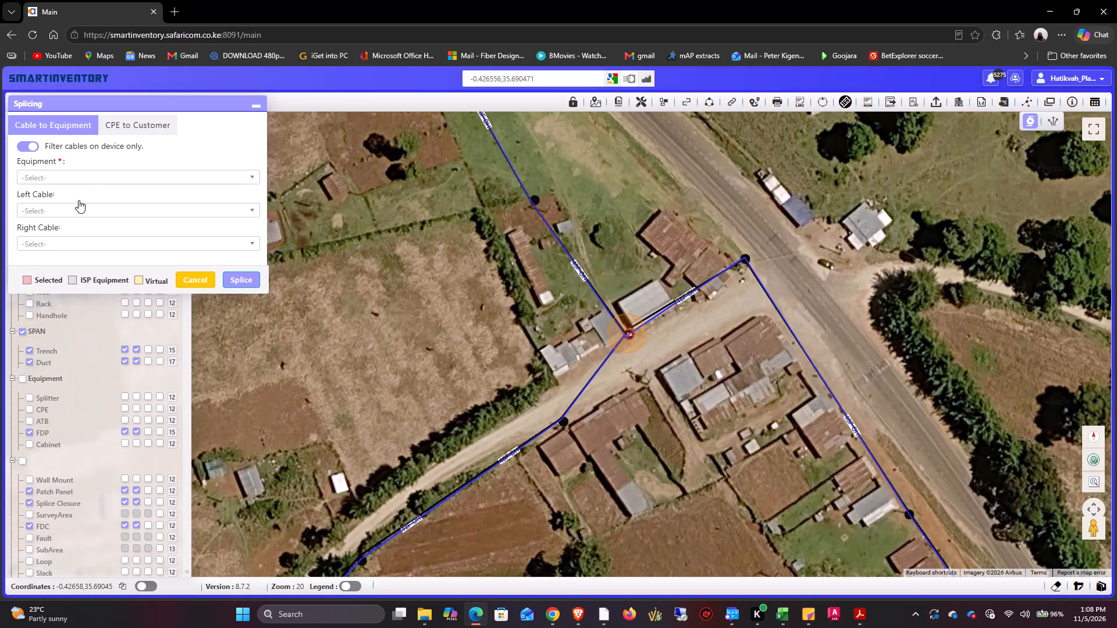
left_click(86, 176)
left_click(86, 223)
left_click(88, 198)
left_click(90, 212)
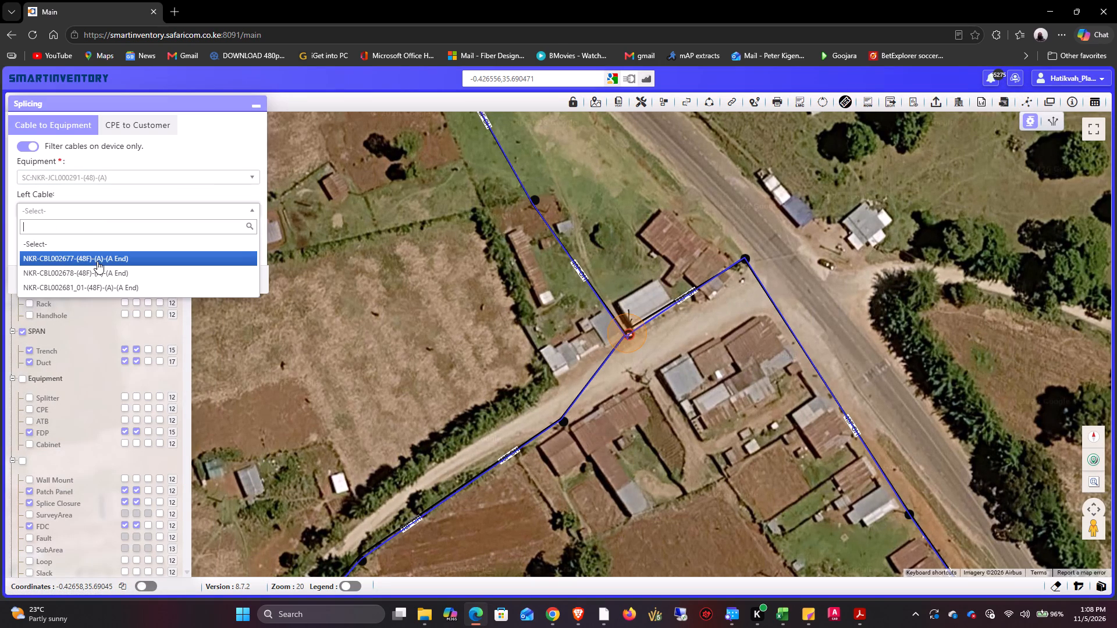
left_click(108, 257)
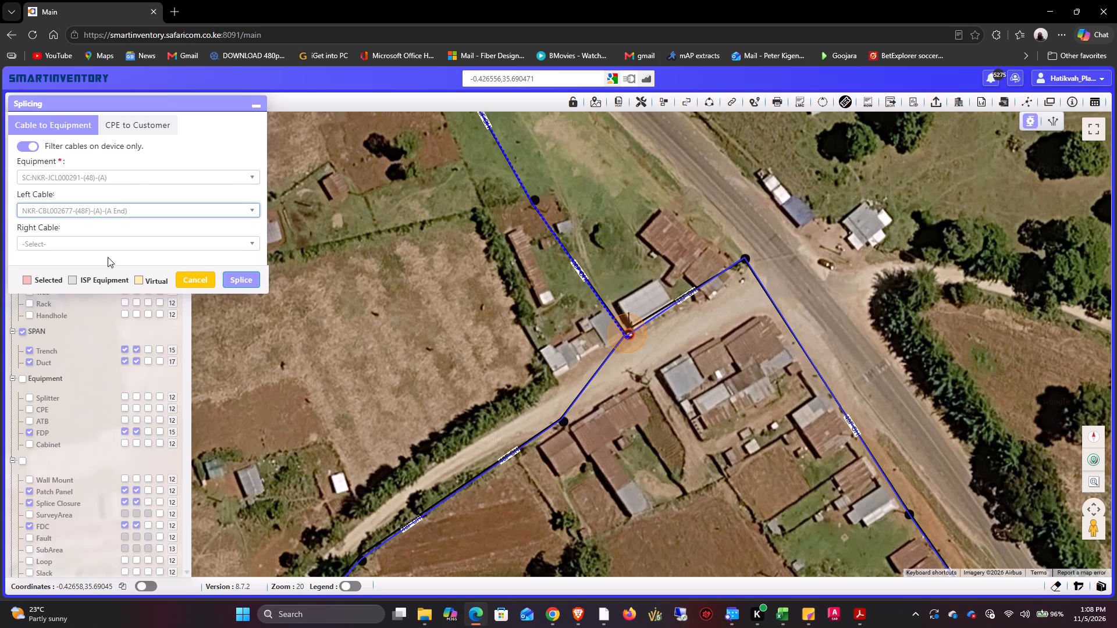
left_click(115, 247)
left_click(118, 308)
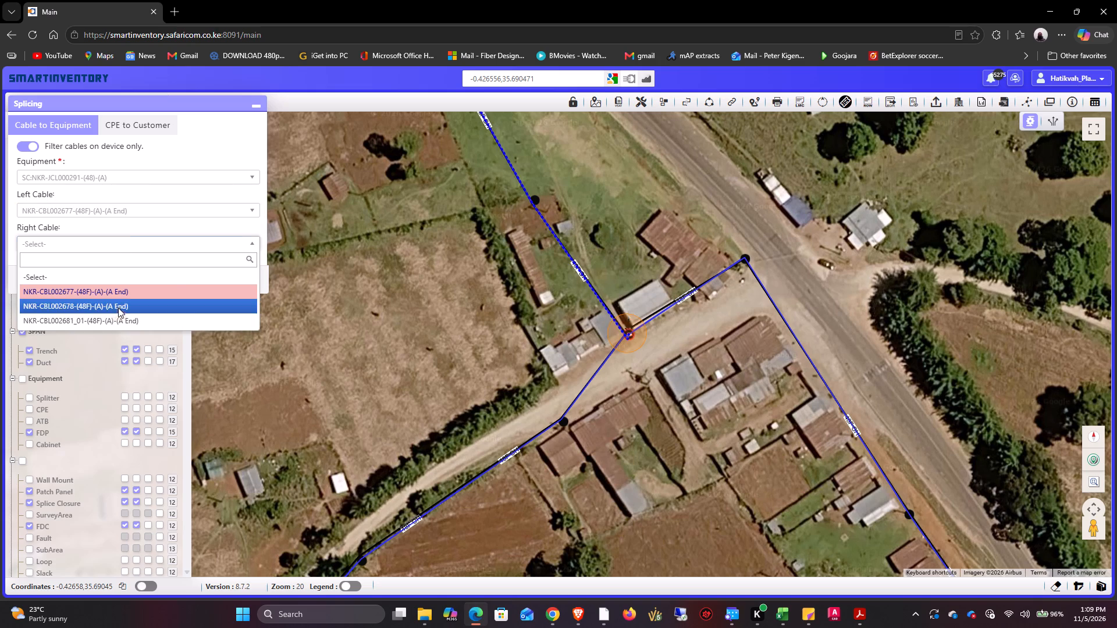
left_click(126, 245)
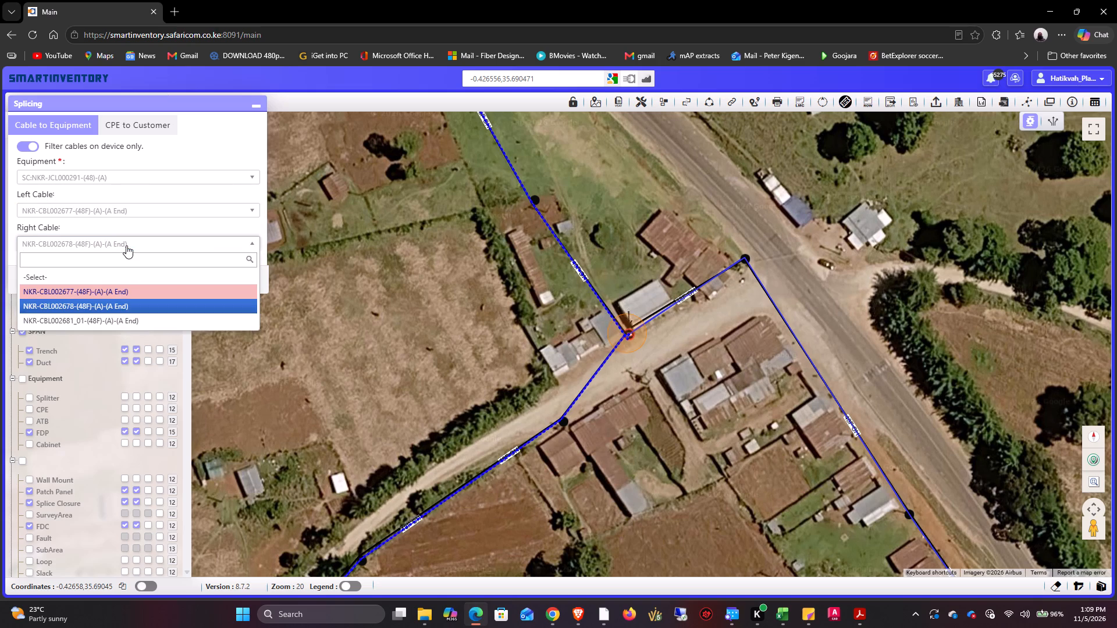
left_click(120, 323)
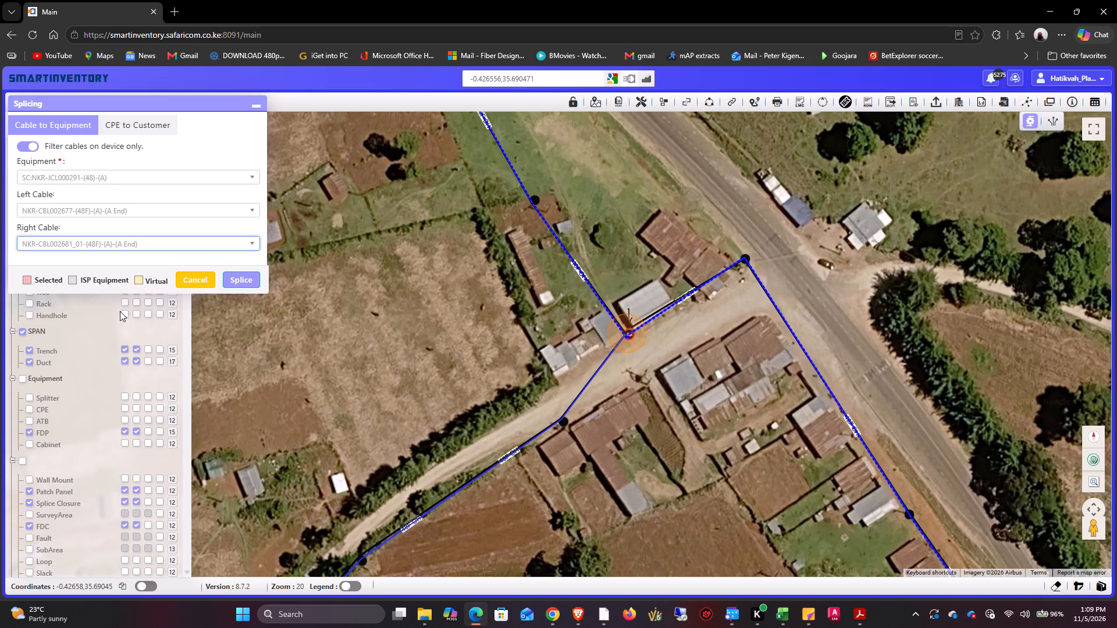
left_click(127, 247)
left_click(127, 312)
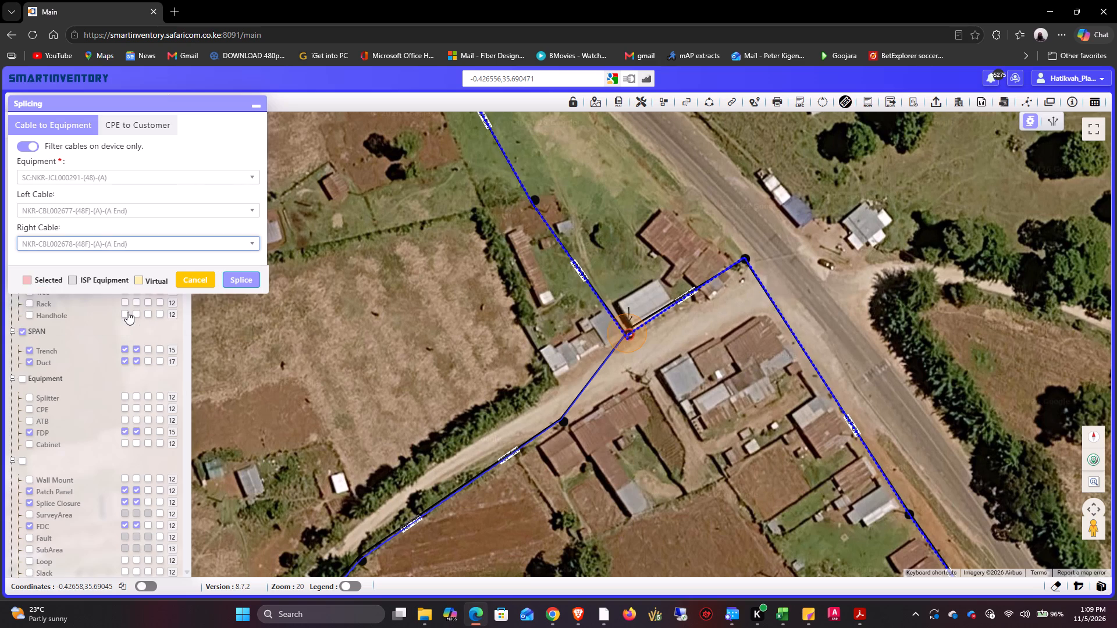
left_click_drag(579, 441, 721, 413)
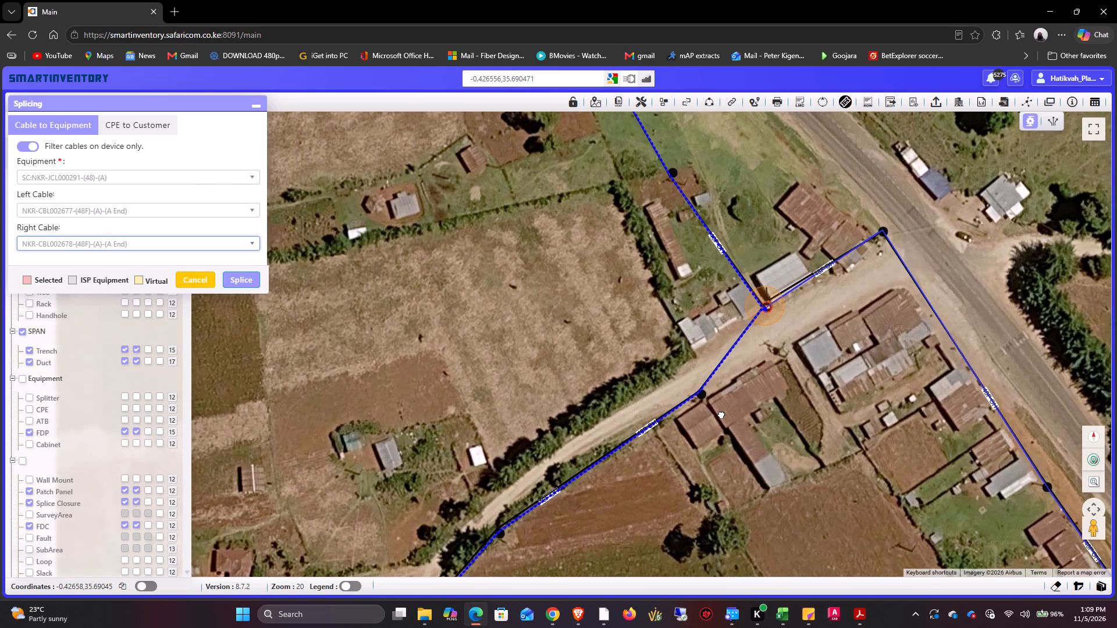
left_click_drag(721, 413, 721, 413)
left_click(251, 282)
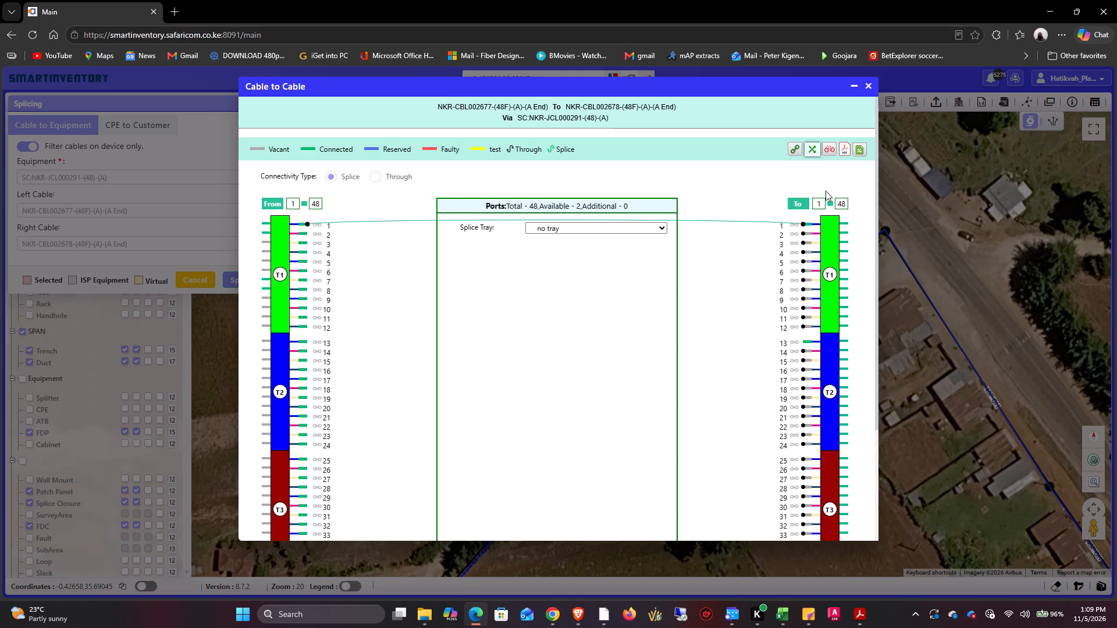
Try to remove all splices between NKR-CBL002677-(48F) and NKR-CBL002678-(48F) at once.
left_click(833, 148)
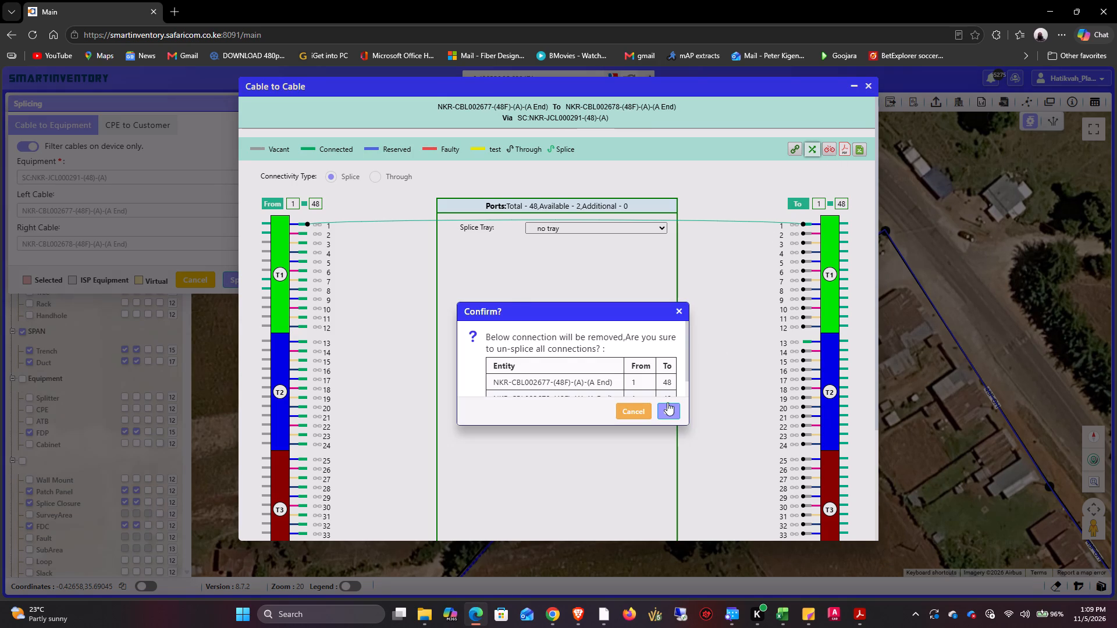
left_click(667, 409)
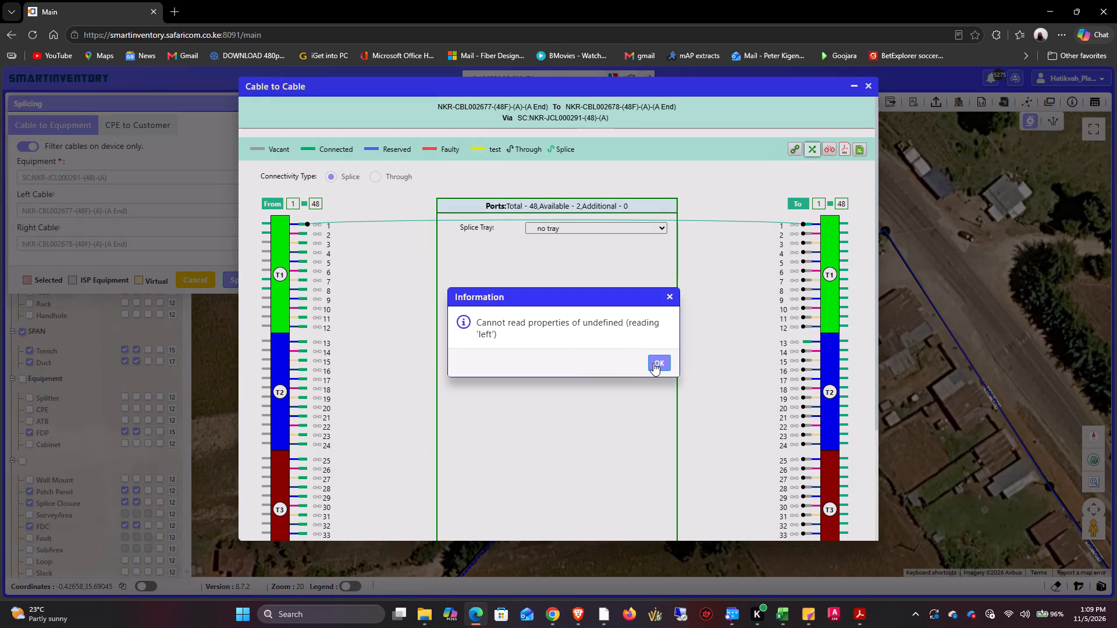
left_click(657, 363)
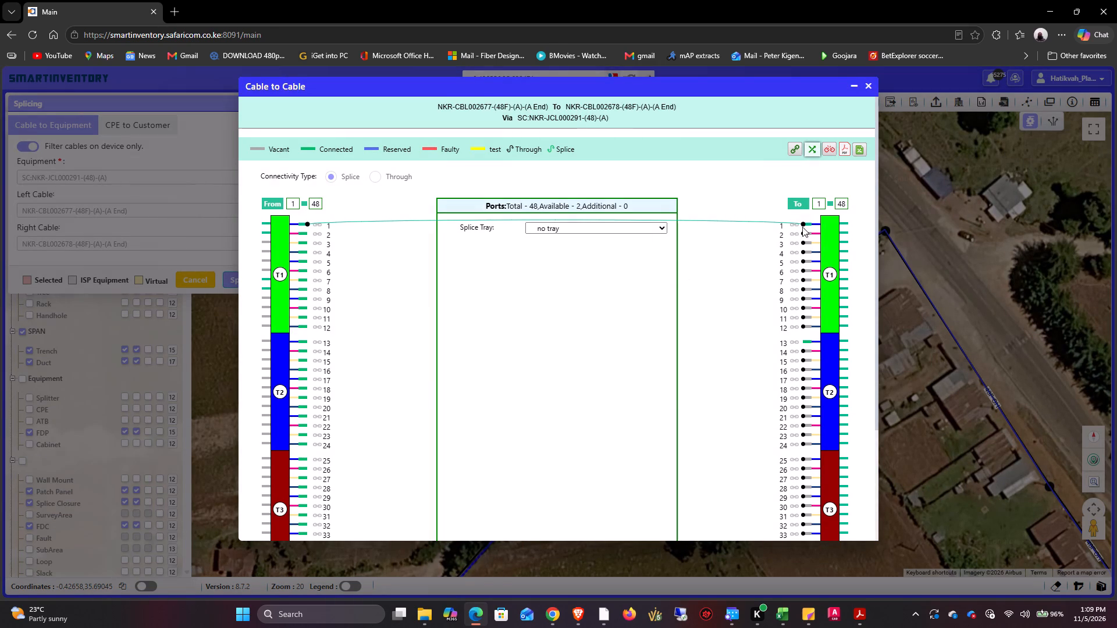
Remove the splice between fibre 1 of NKR-CBL002677-(48F) and fibre 1 of NKR-CBL002678-(48F).
left_click_drag(802, 226, 756, 264)
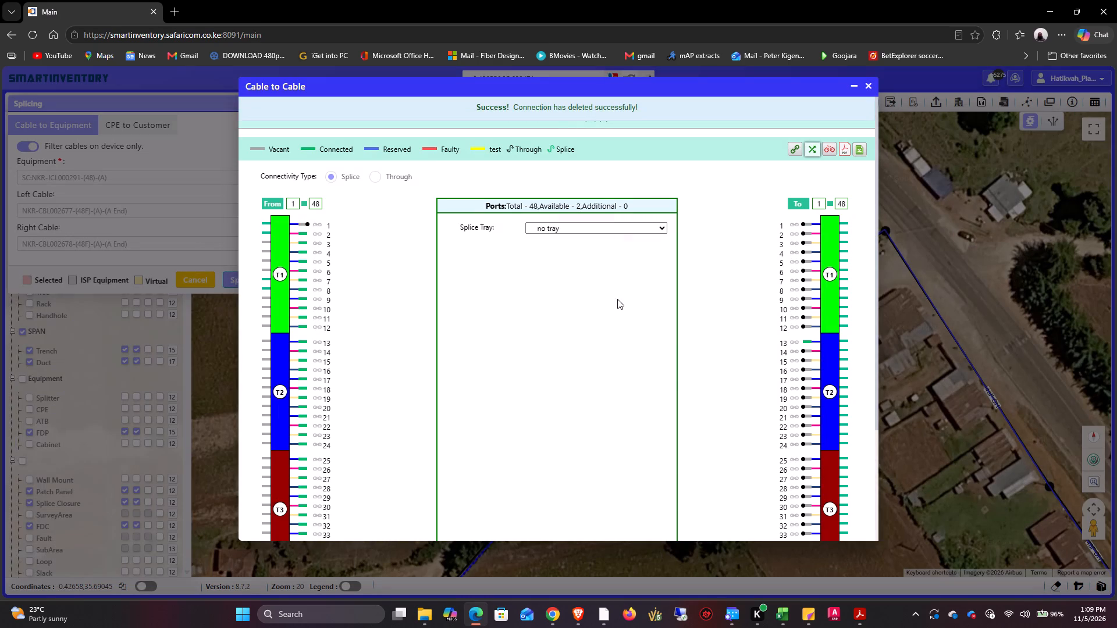
Close the current splicing view and reopen it with NKR-CBL002681_01-(48F)-(A)-(A End) as the right cable, keeping NKR-CBL002677-(48F) as left cable.
scroll(612, 293, "down", 9)
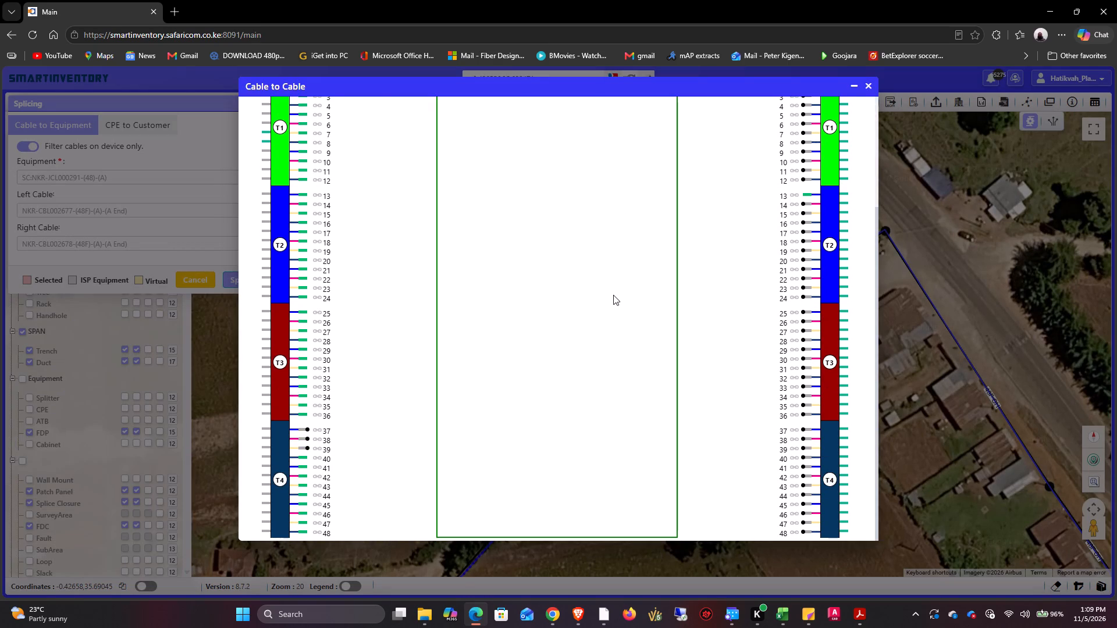
scroll(613, 295, "up", 6)
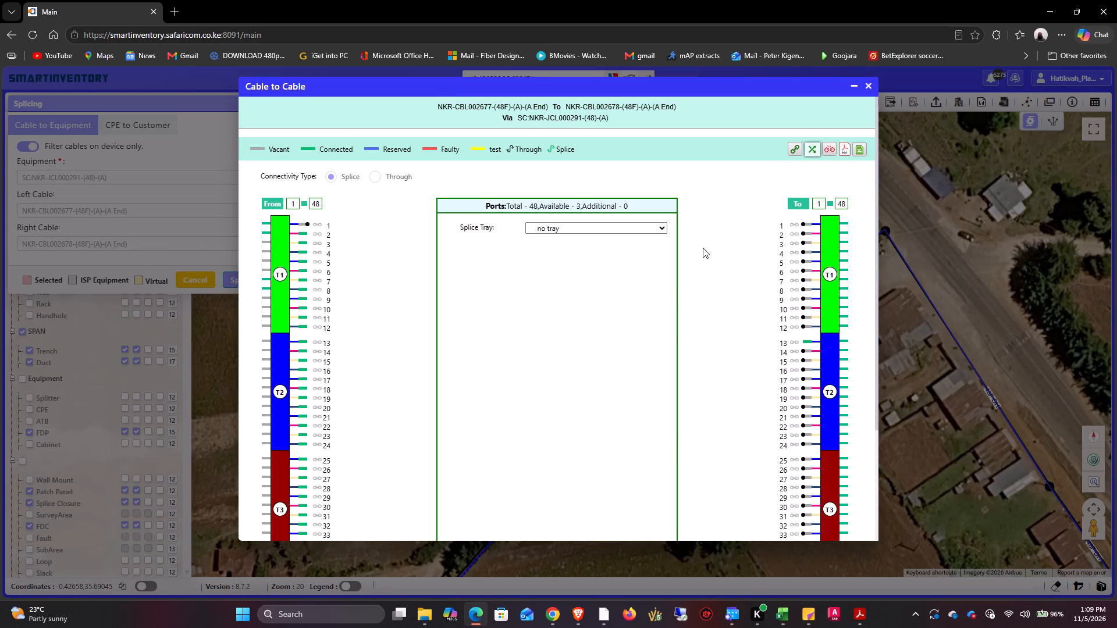
left_click(867, 87)
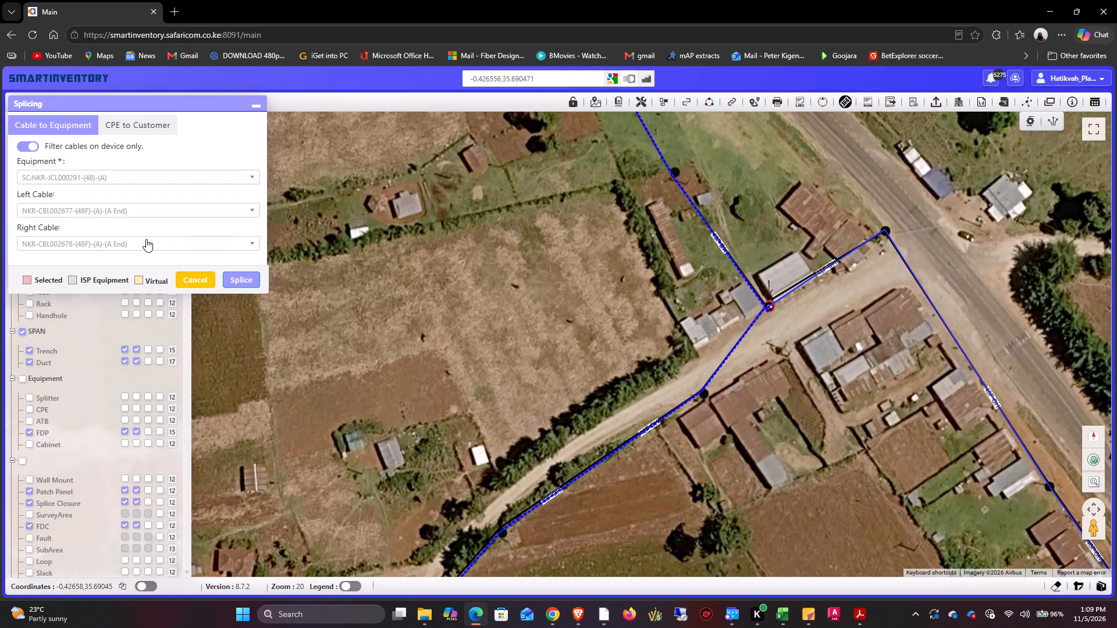
left_click(147, 240)
left_click(133, 317)
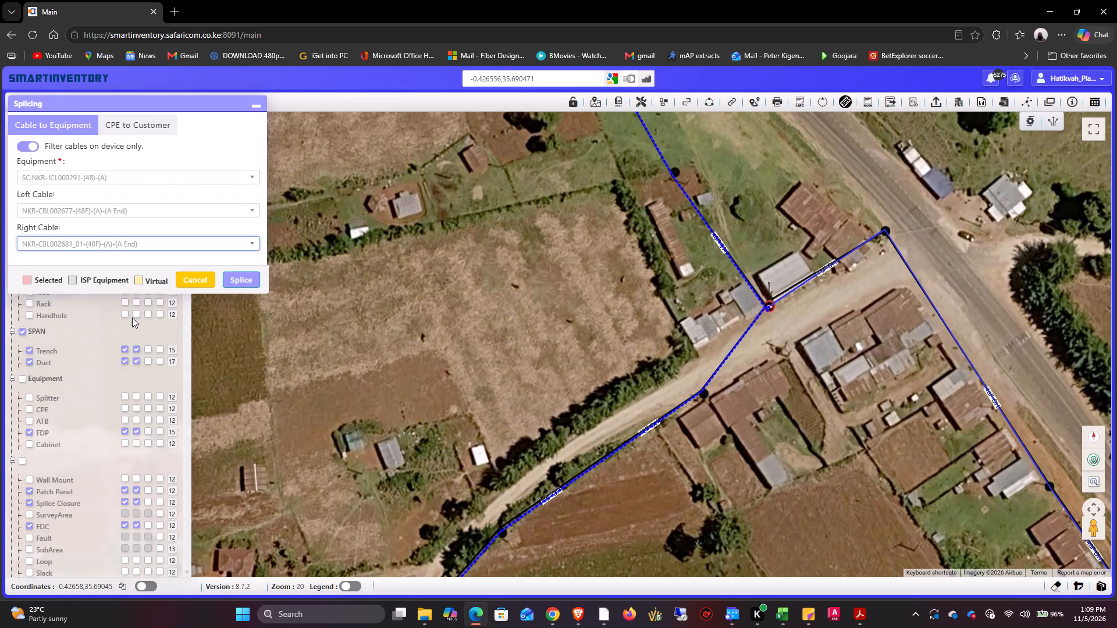
left_click(238, 283)
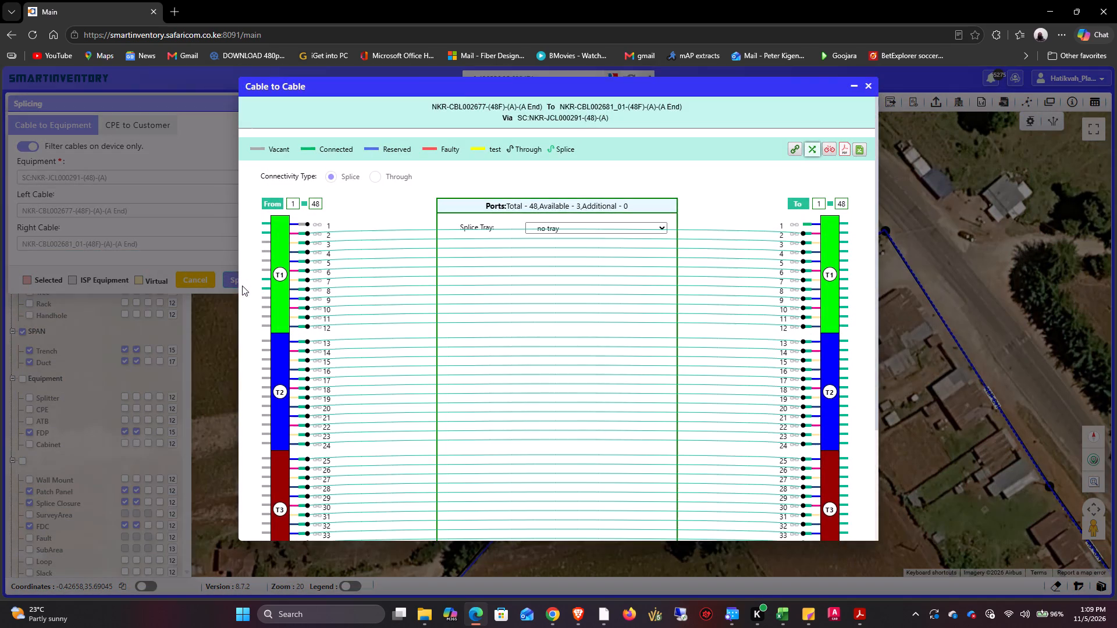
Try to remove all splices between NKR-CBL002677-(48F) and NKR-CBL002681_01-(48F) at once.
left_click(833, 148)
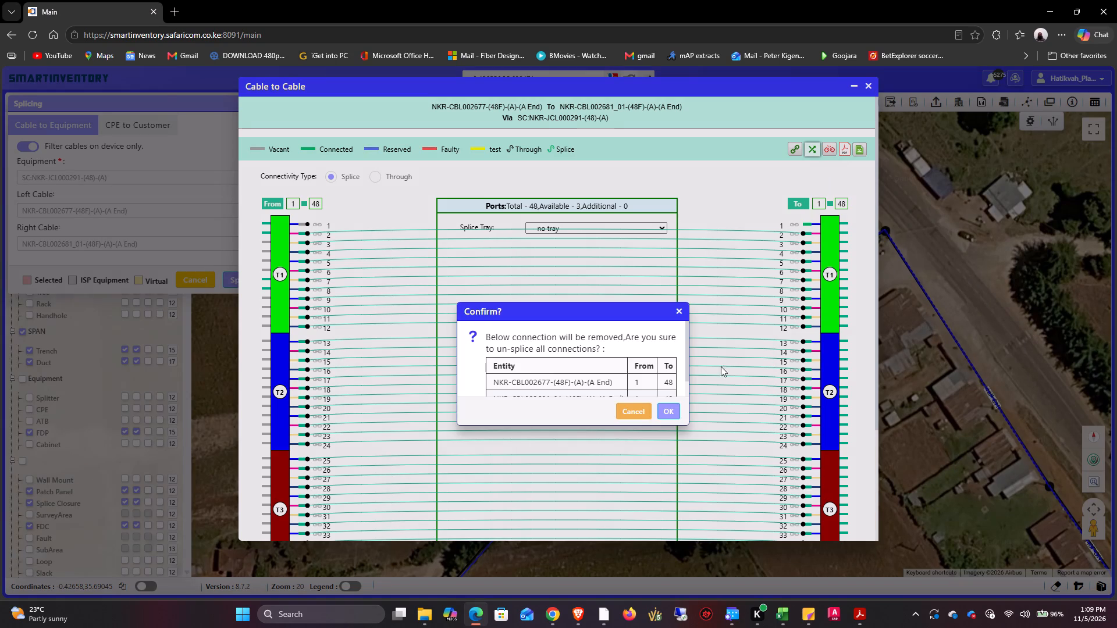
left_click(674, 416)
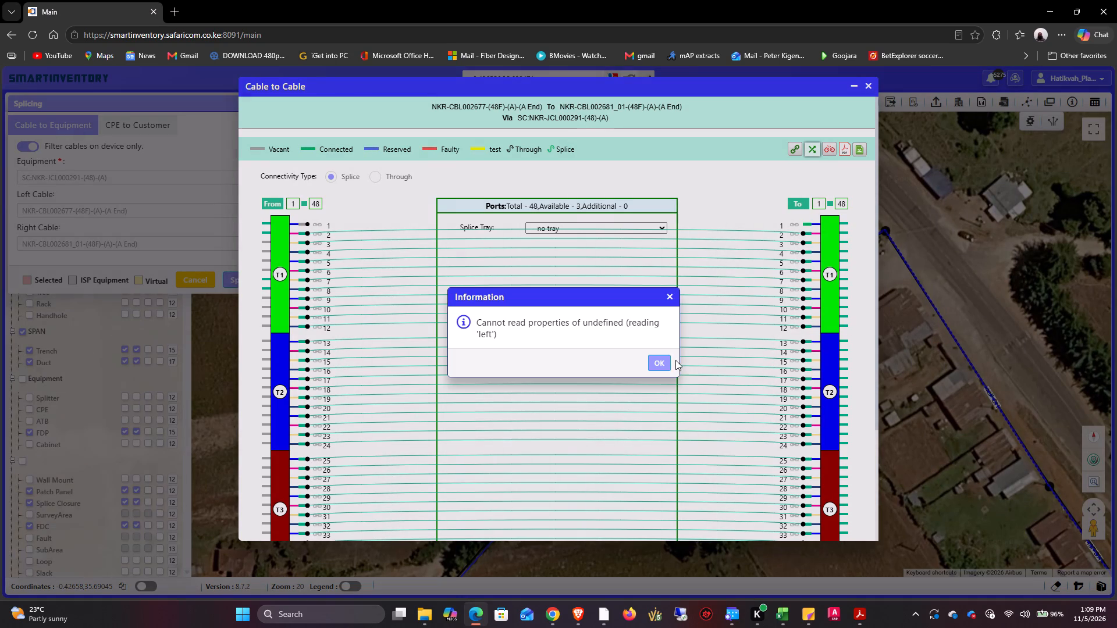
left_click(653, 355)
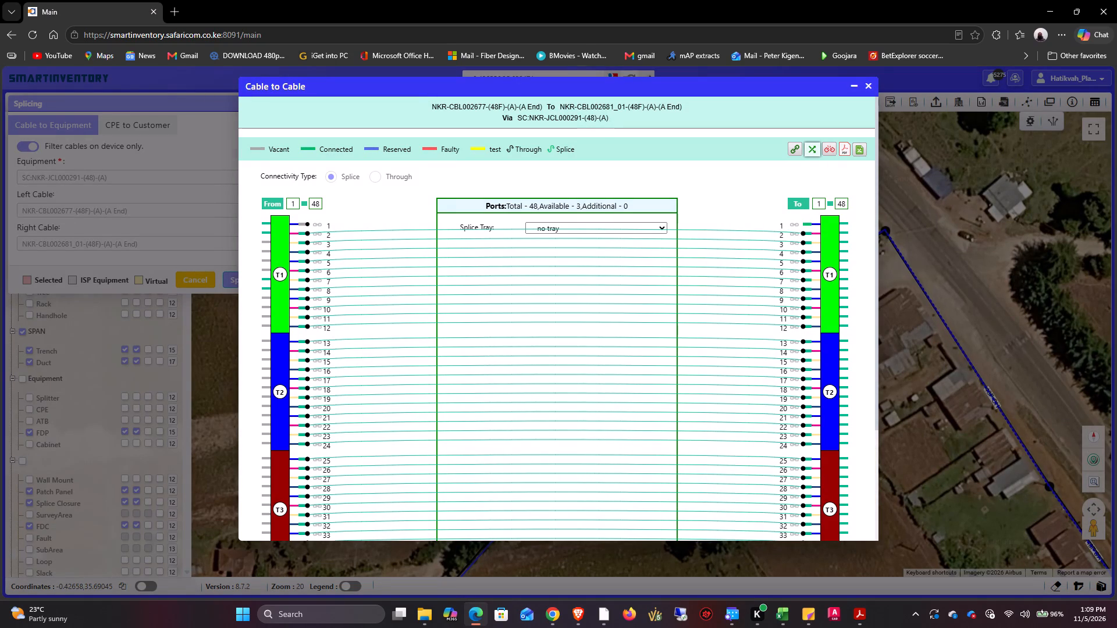
Remove the splices of fibres 2 to 6 individually between NKR-CBL002677-(48F) and NKR-CBL002681_01-(48F).
scroll(645, 282, "down", 2)
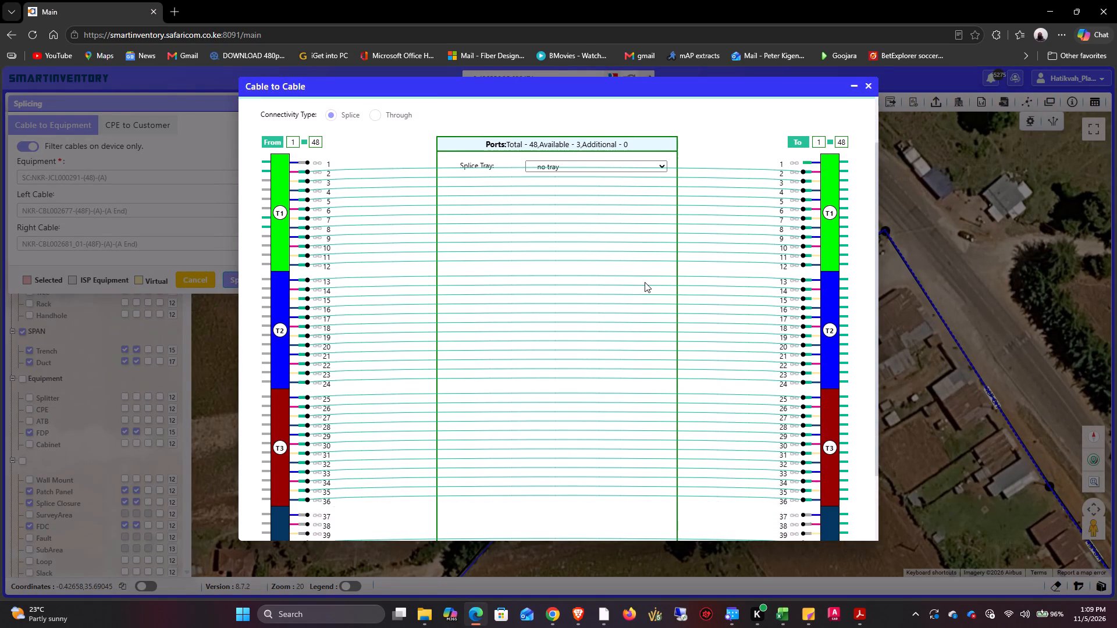
scroll(645, 282, "down", 4)
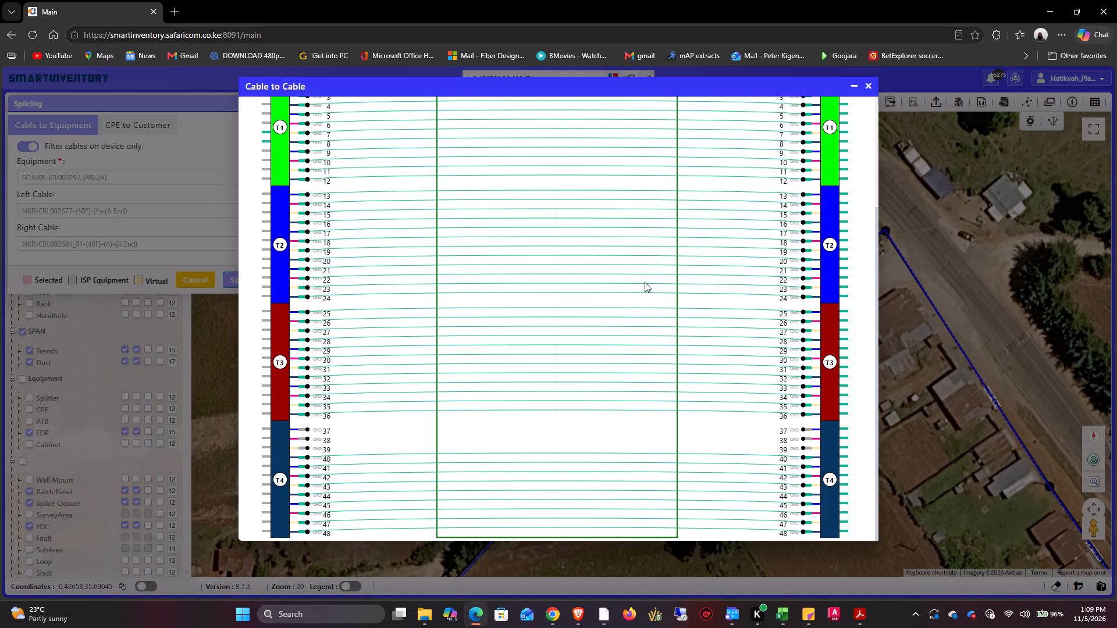
scroll(649, 278, "up", 5)
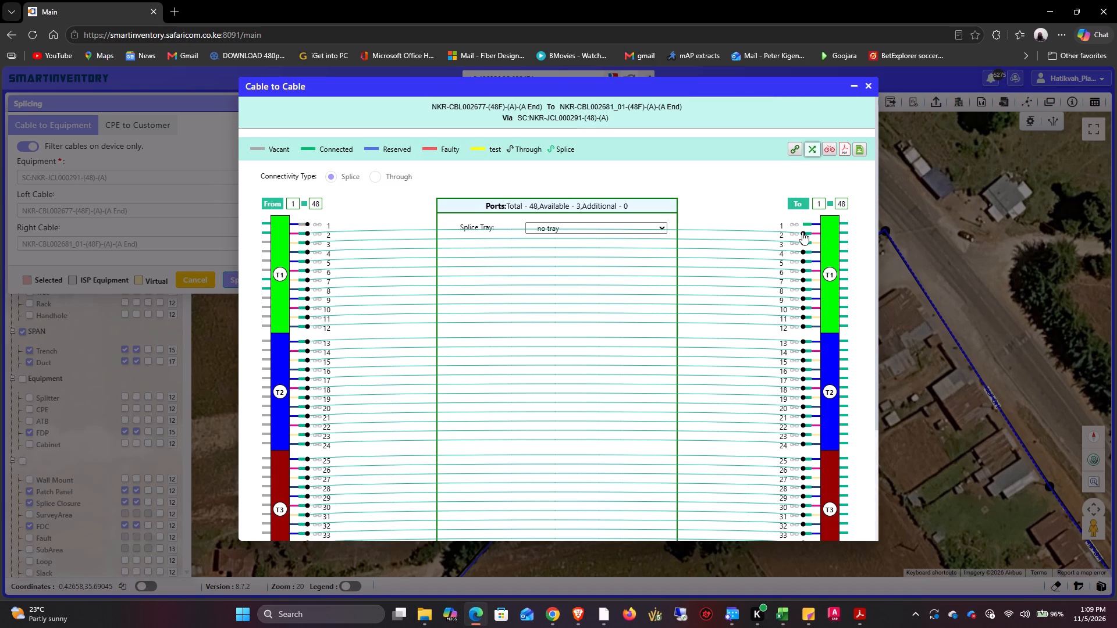
left_click_drag(802, 232, 783, 251)
left_click_drag(803, 242, 792, 265)
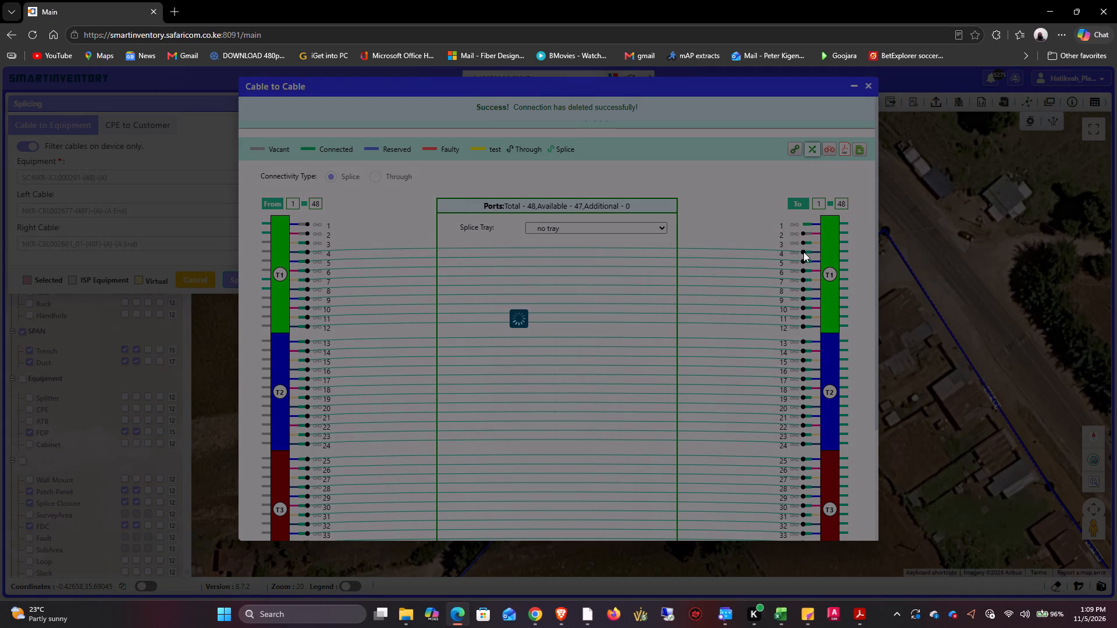
left_click_drag(802, 251, 781, 269)
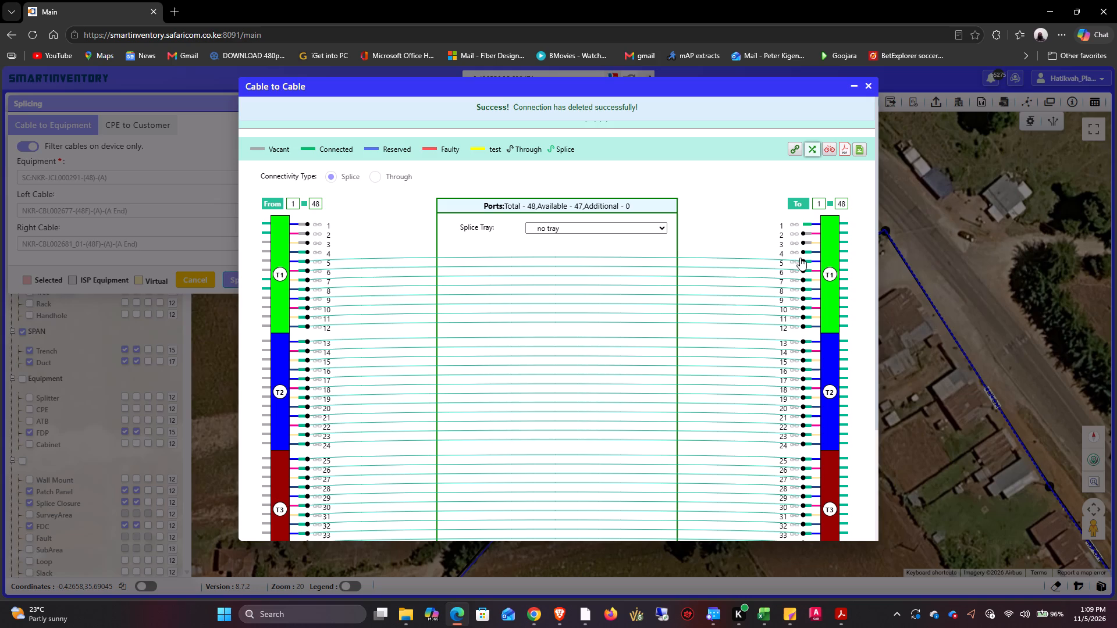
left_click_drag(801, 259, 789, 274)
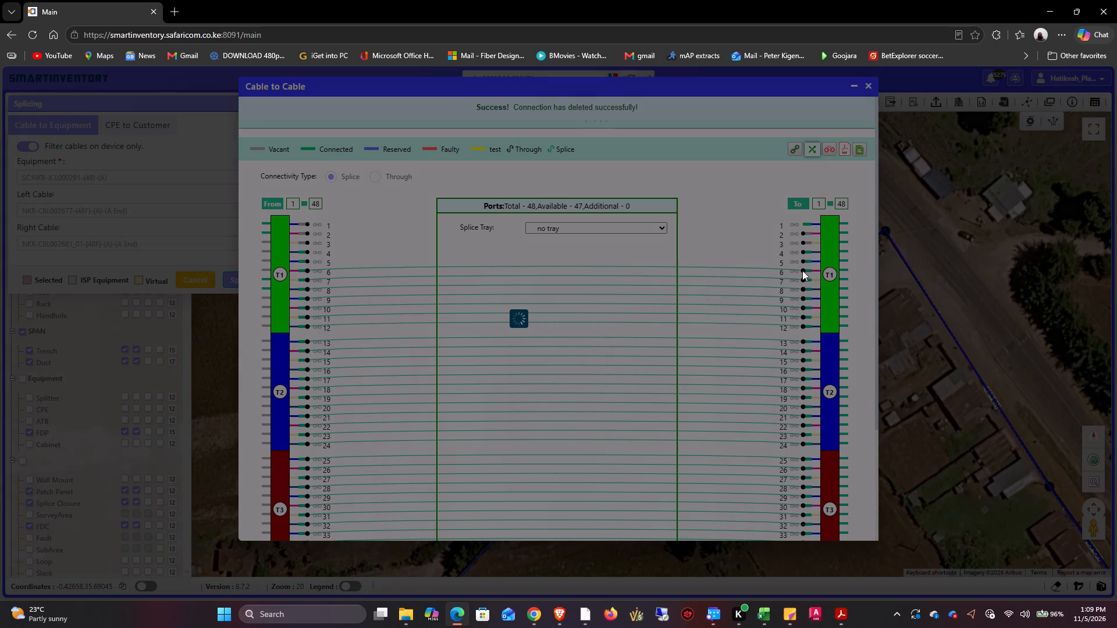
left_click_drag(802, 270, 794, 277)
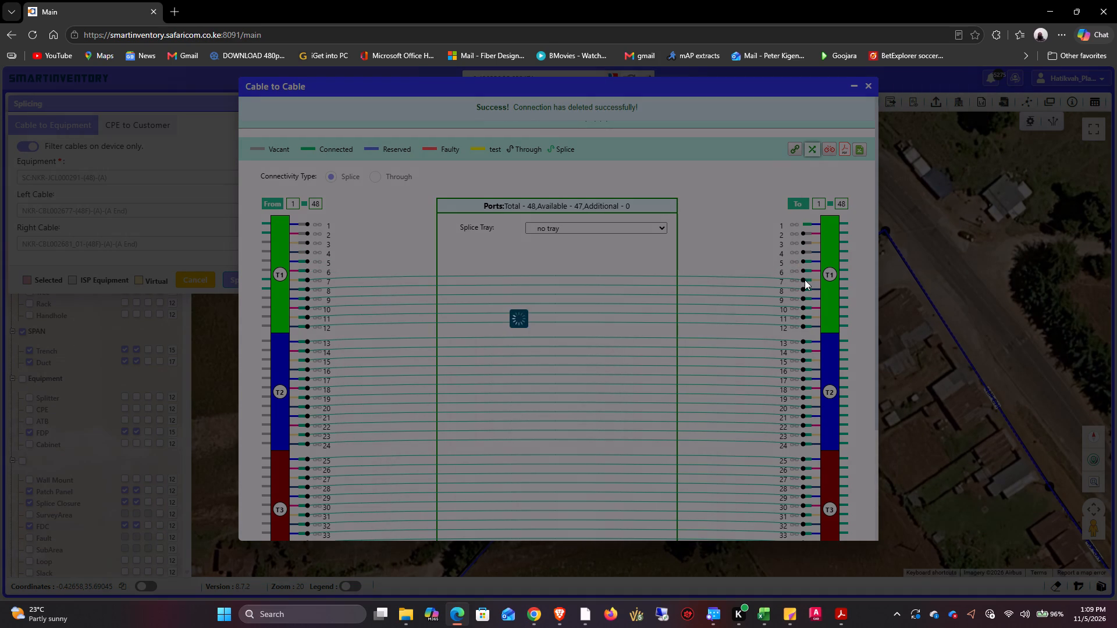
Remove the splices of fibres 7 to 13 individually between NKR-CBL002677-(48F) and NKR-CBL002681_01-(48F).
left_click_drag(805, 281, 799, 287)
scroll(787, 262, "down", 2)
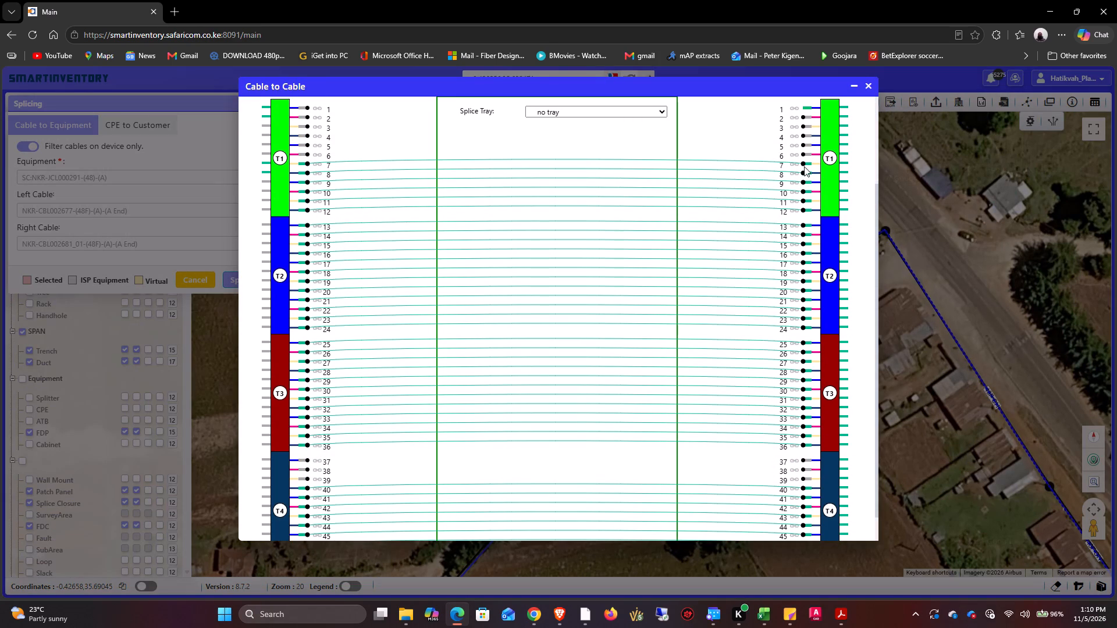
left_click_drag(802, 162, 795, 182)
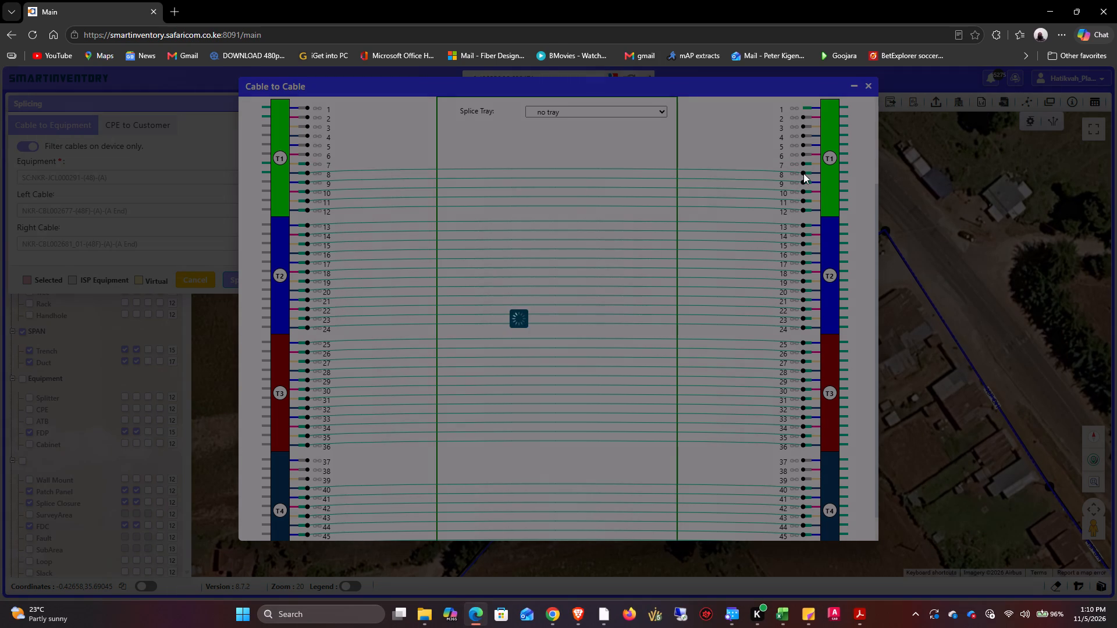
left_click_drag(803, 173, 787, 193)
left_click_drag(801, 180, 791, 201)
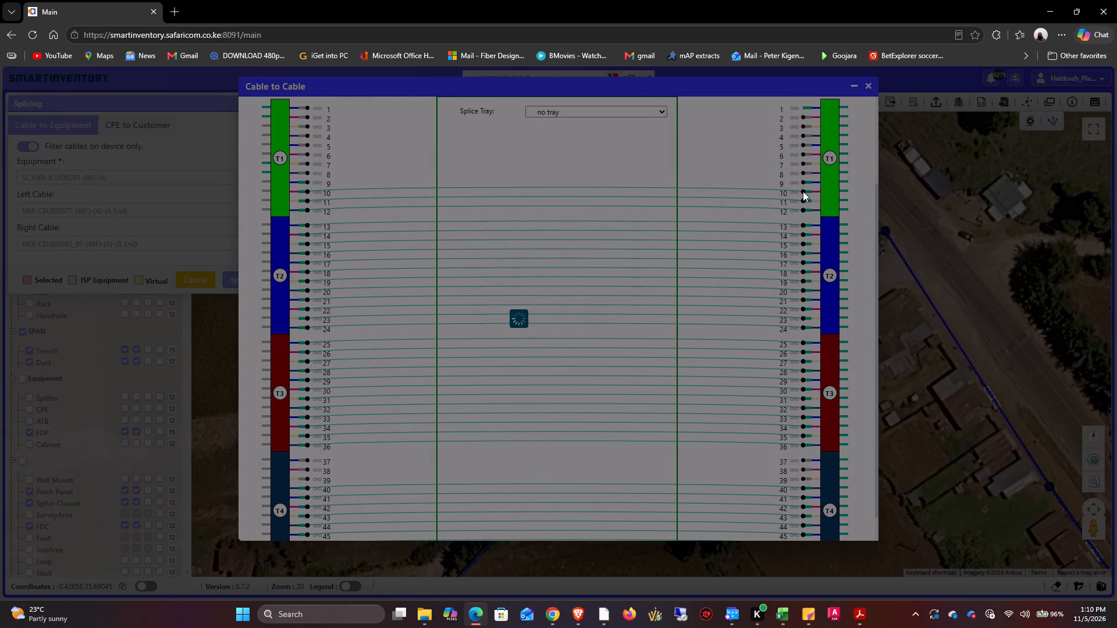
left_click_drag(803, 191, 787, 213)
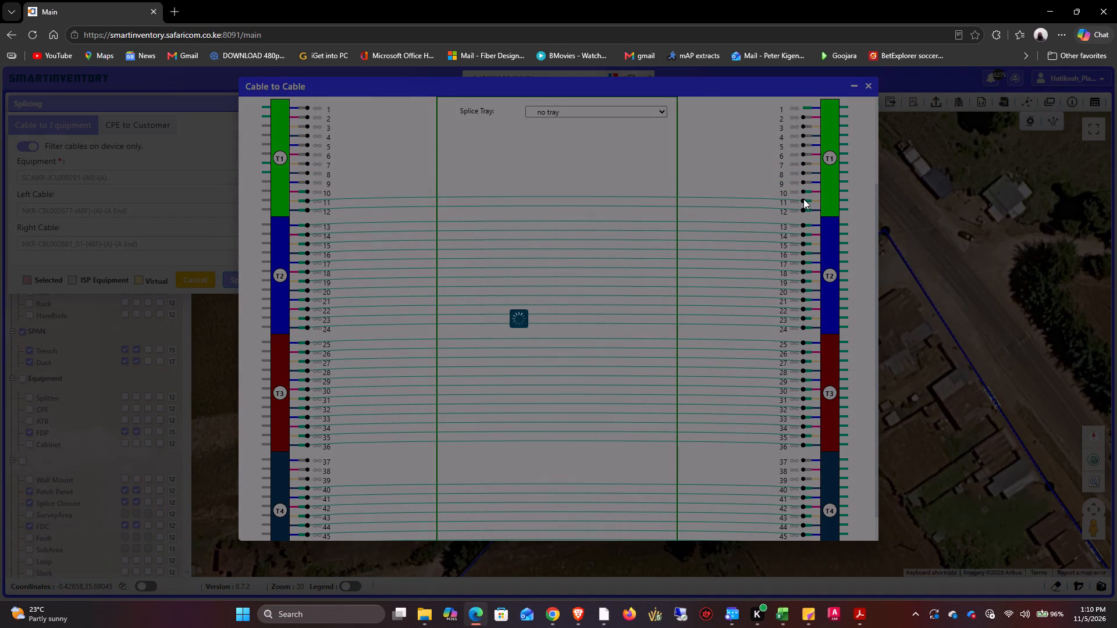
left_click_drag(803, 199, 796, 213)
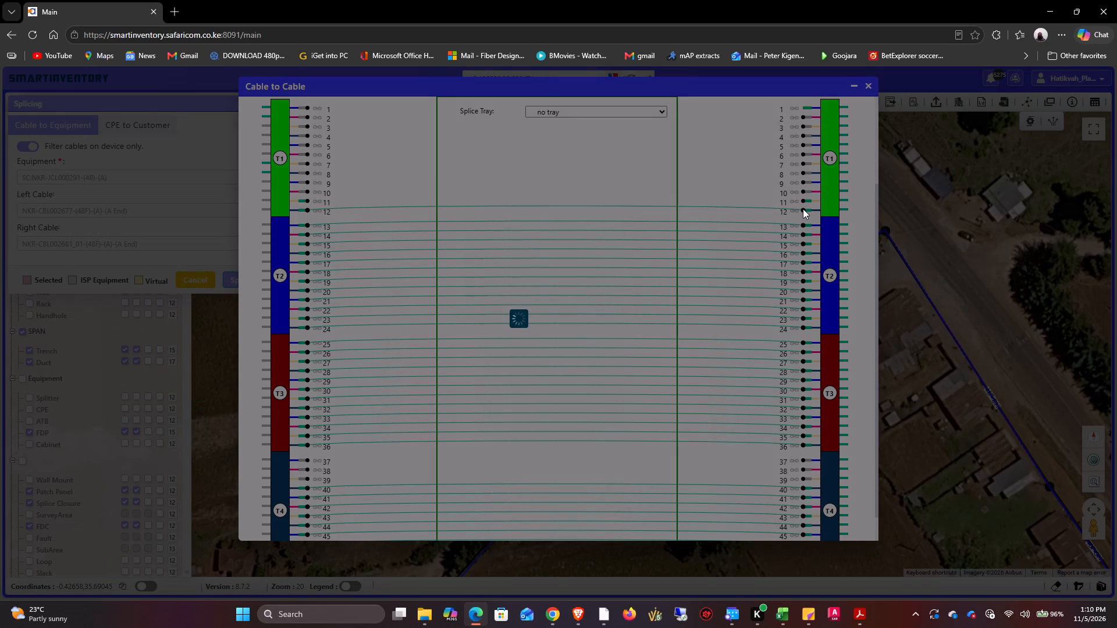
left_click_drag(803, 209, 788, 228)
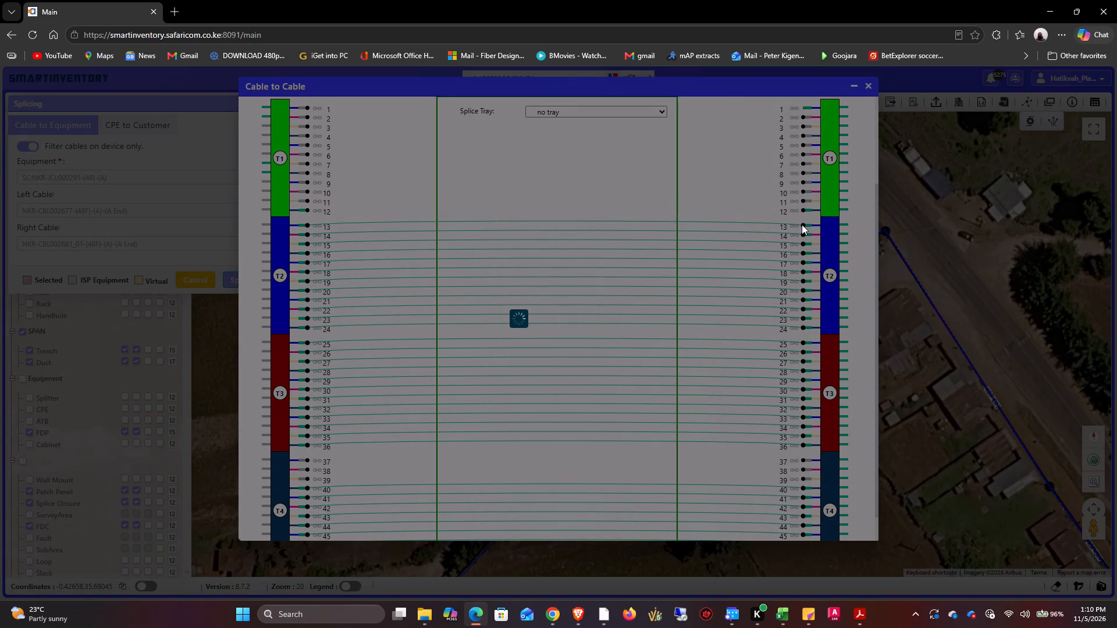
left_click_drag(802, 224, 789, 244)
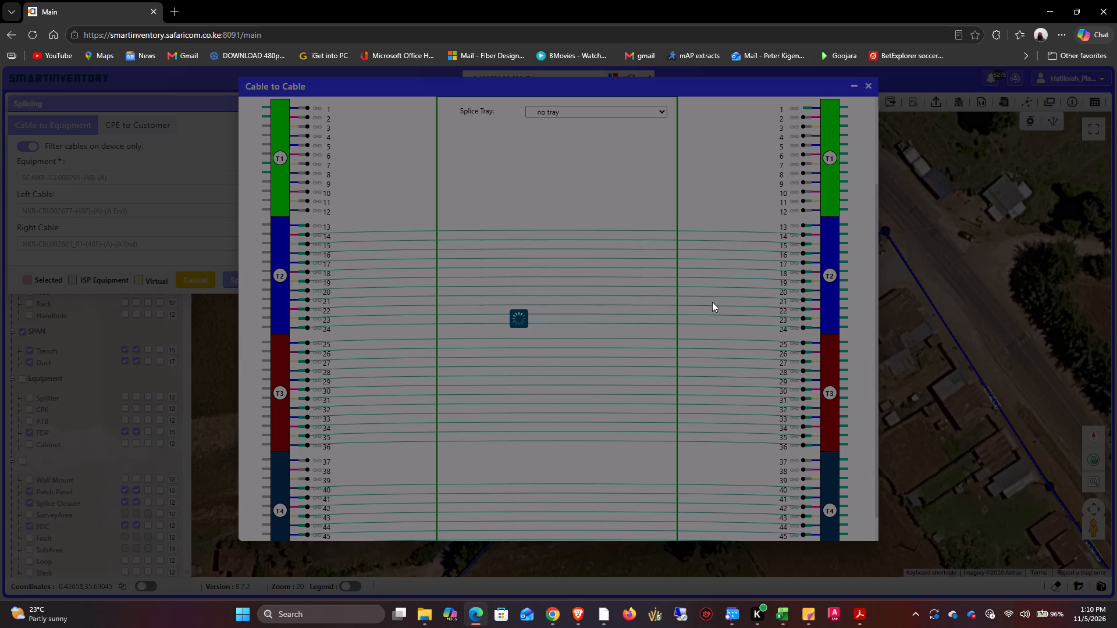
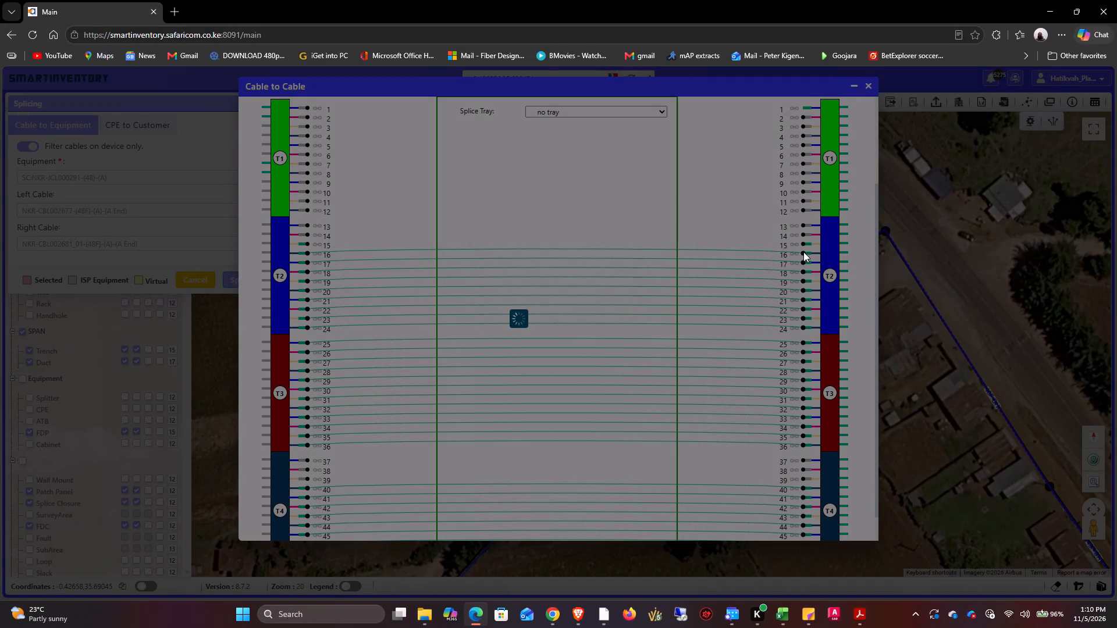
Remove the splices of fibres 16 to 21 individually between NKR-CBL002677-(48F) and NKR-CBL002681_01-(48F).
left_click_drag(803, 252, 797, 269)
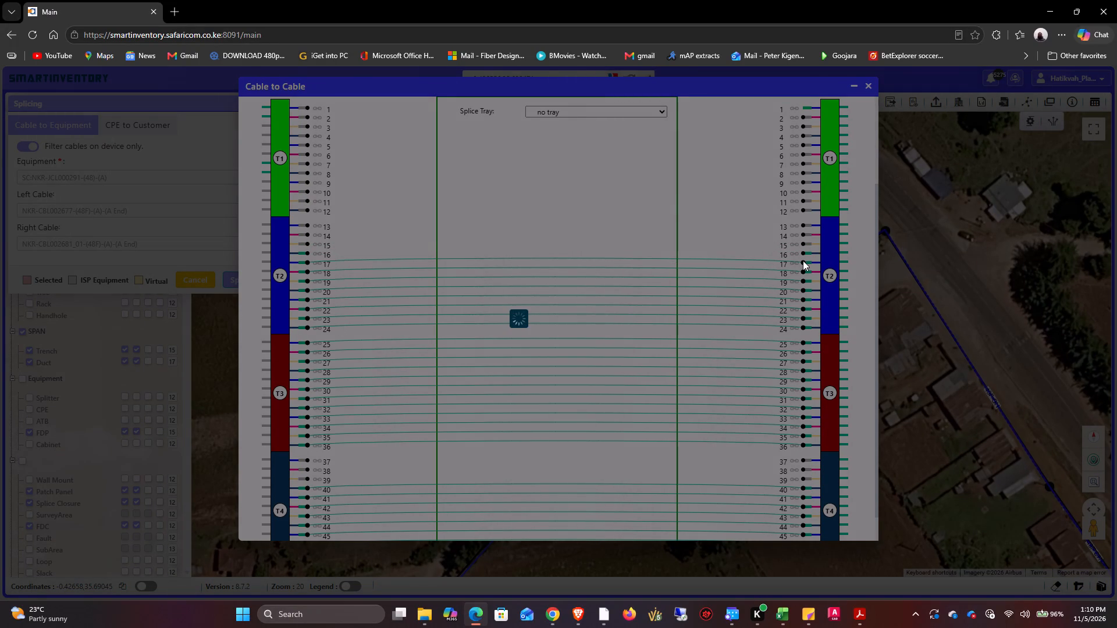
left_click_drag(803, 261, 796, 279)
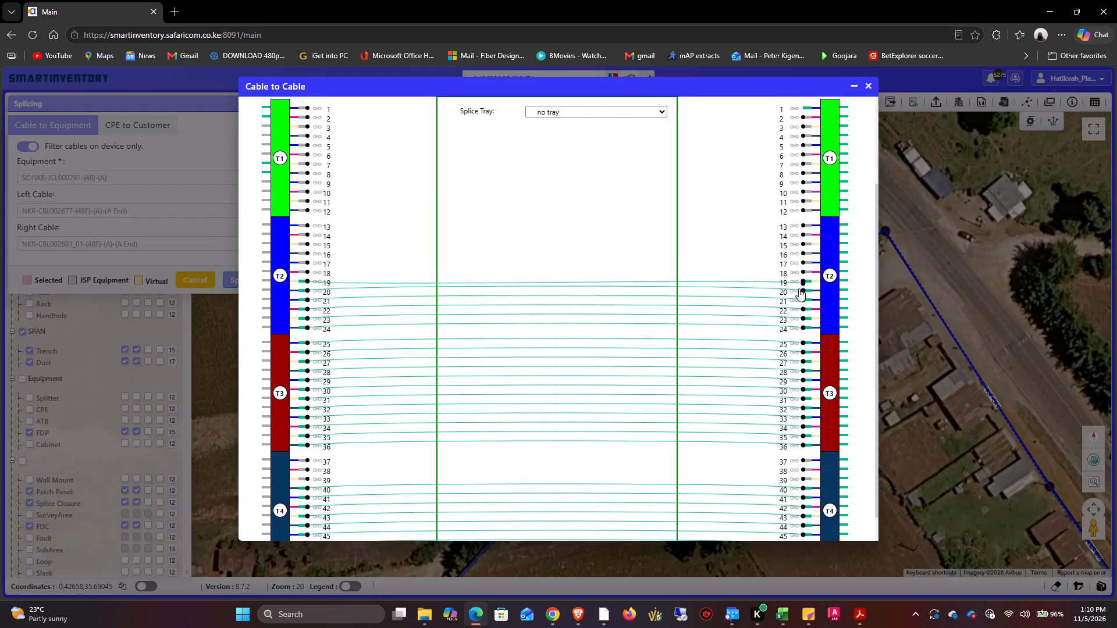
left_click_drag(805, 290, 799, 320)
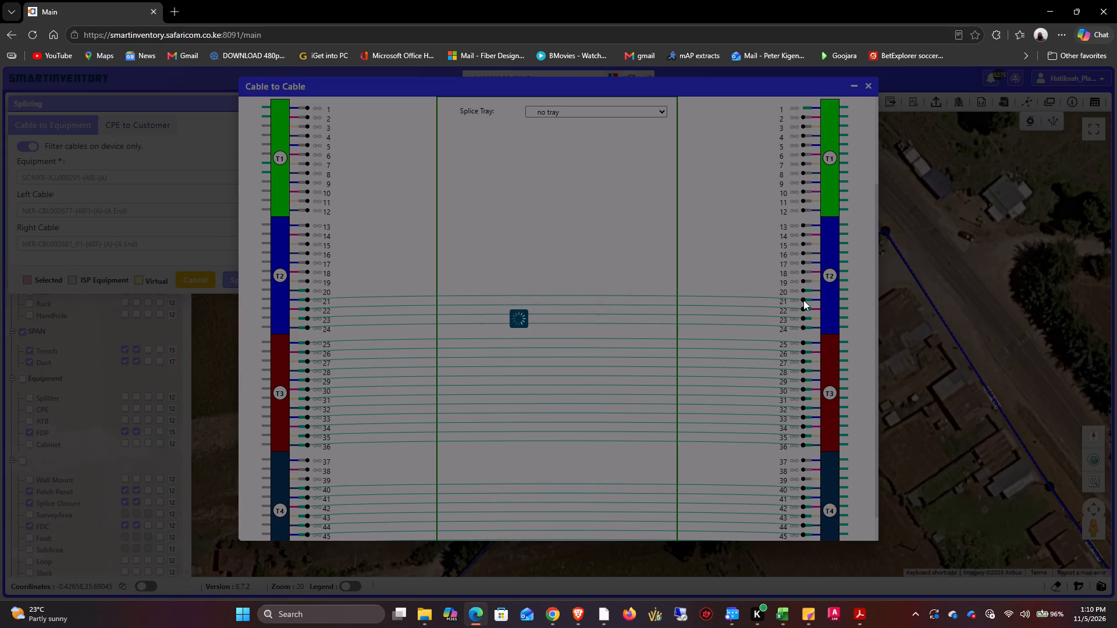
left_click_drag(803, 300, 791, 319)
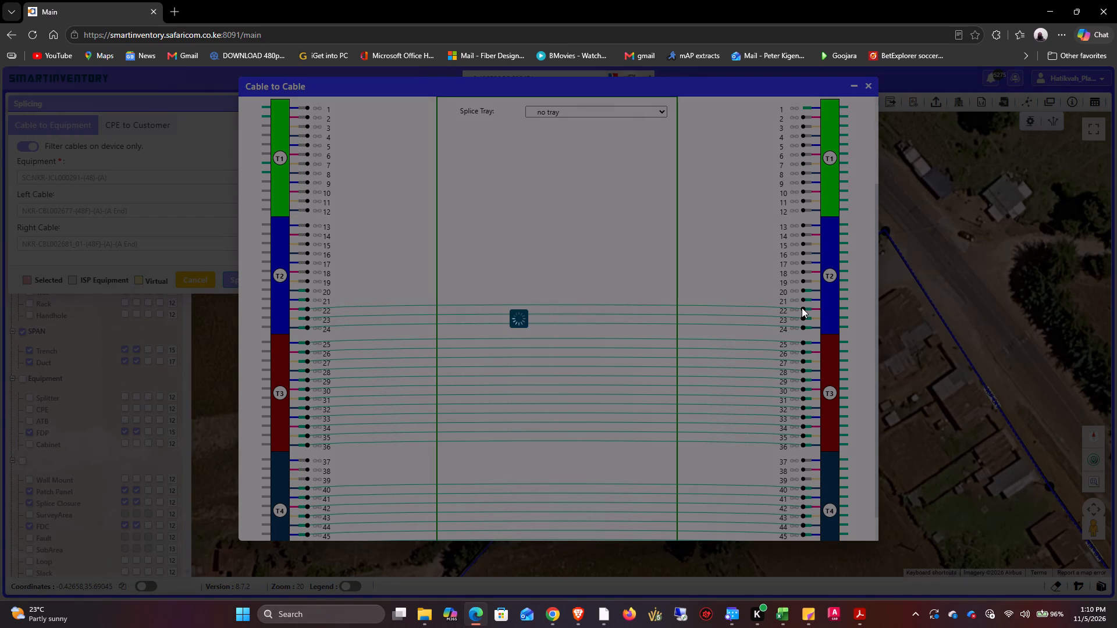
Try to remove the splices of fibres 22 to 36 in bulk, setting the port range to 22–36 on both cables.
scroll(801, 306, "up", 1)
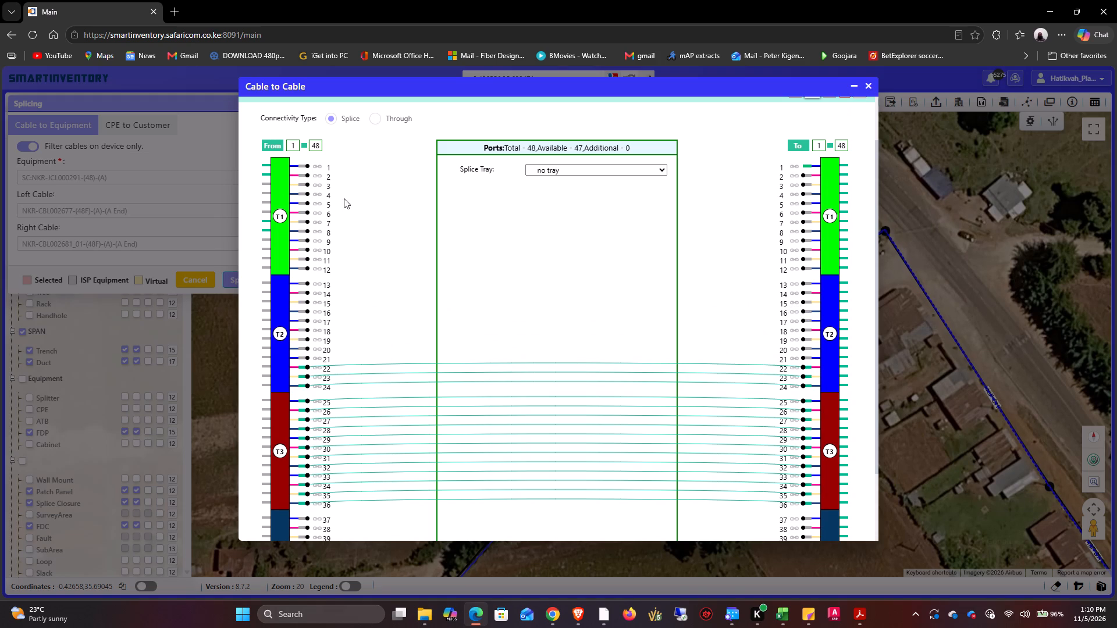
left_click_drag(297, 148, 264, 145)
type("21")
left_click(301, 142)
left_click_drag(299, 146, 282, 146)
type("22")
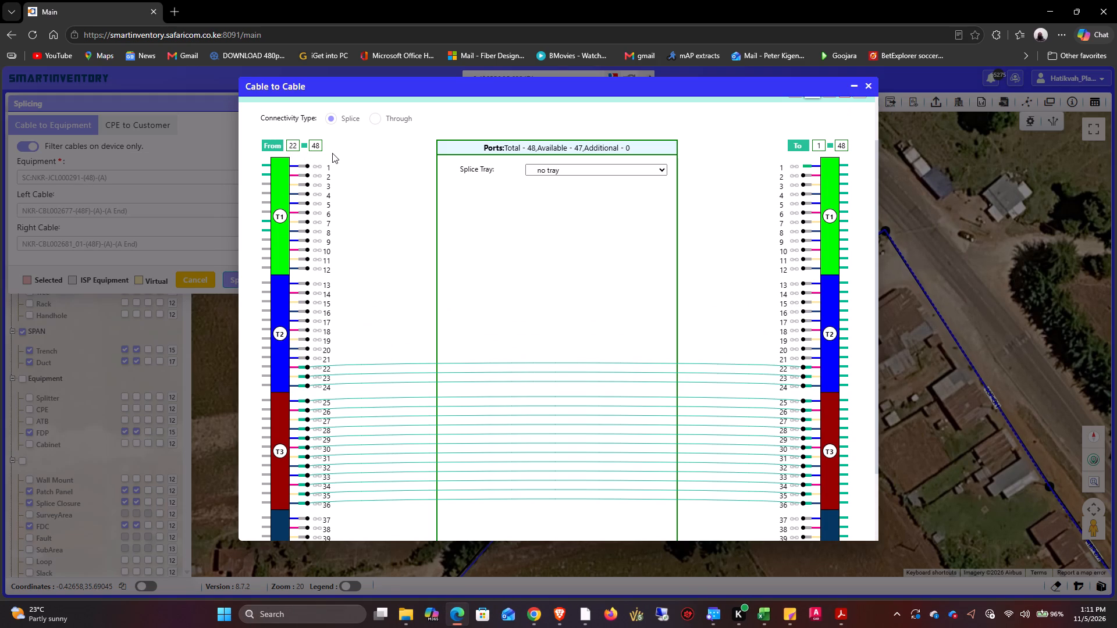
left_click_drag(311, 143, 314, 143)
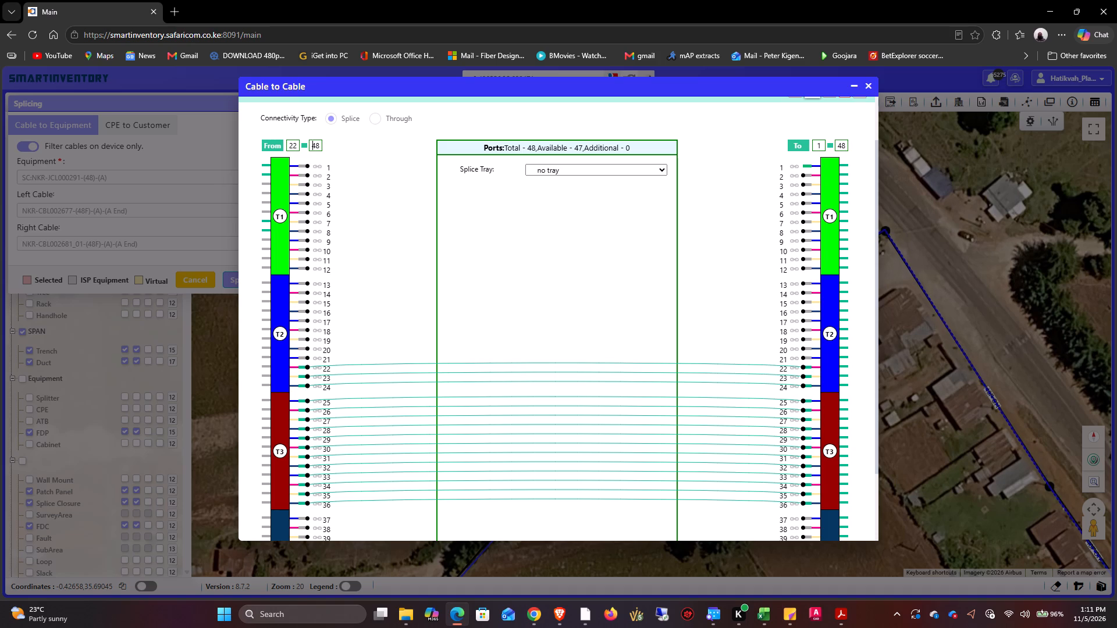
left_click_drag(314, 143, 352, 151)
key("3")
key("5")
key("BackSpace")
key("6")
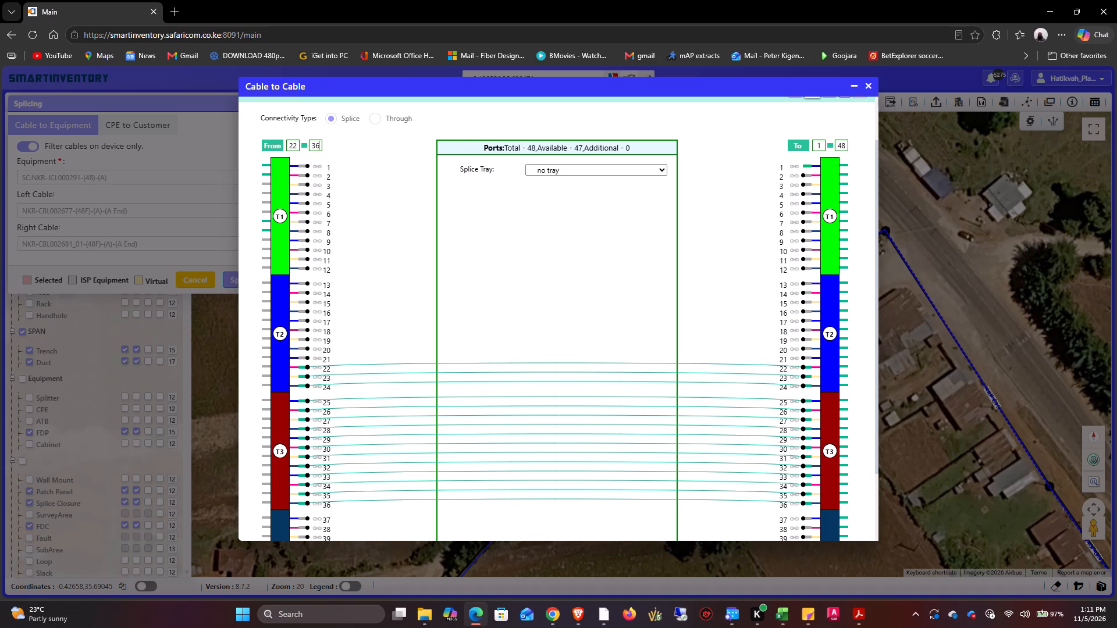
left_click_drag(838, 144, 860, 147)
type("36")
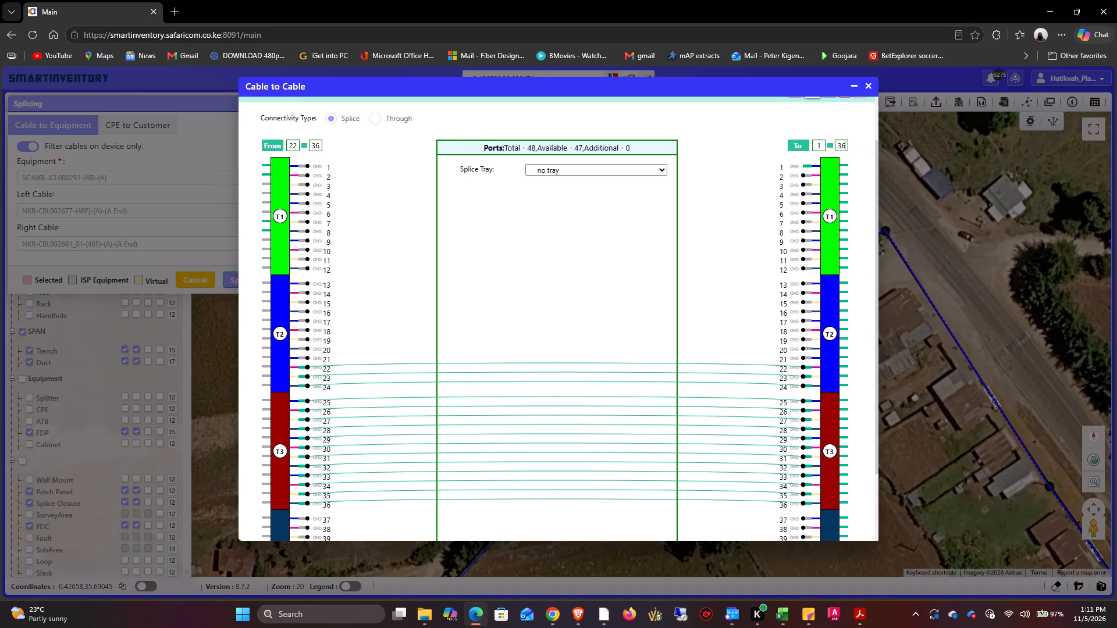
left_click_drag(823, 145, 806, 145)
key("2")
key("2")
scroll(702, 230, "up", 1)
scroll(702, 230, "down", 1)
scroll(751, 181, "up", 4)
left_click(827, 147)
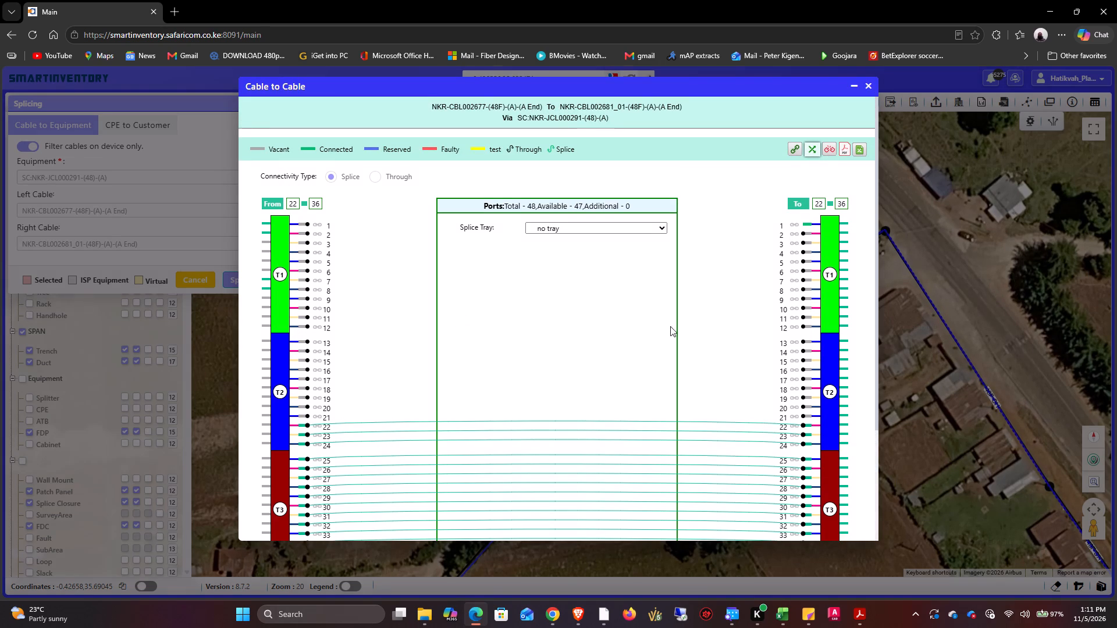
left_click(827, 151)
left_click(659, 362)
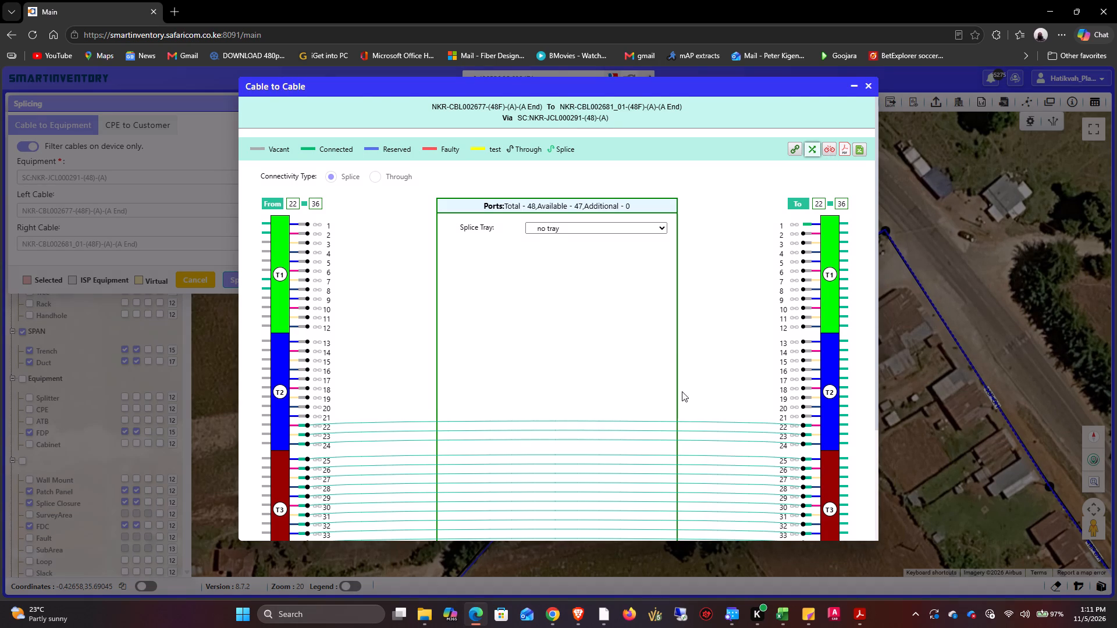
Remove the splices of fibres 22 to 36 individually between NKR-CBL002677-(48F) and NKR-CBL002681_01-(48F).
scroll(712, 301, "down", 3)
left_click_drag(307, 276, 336, 338)
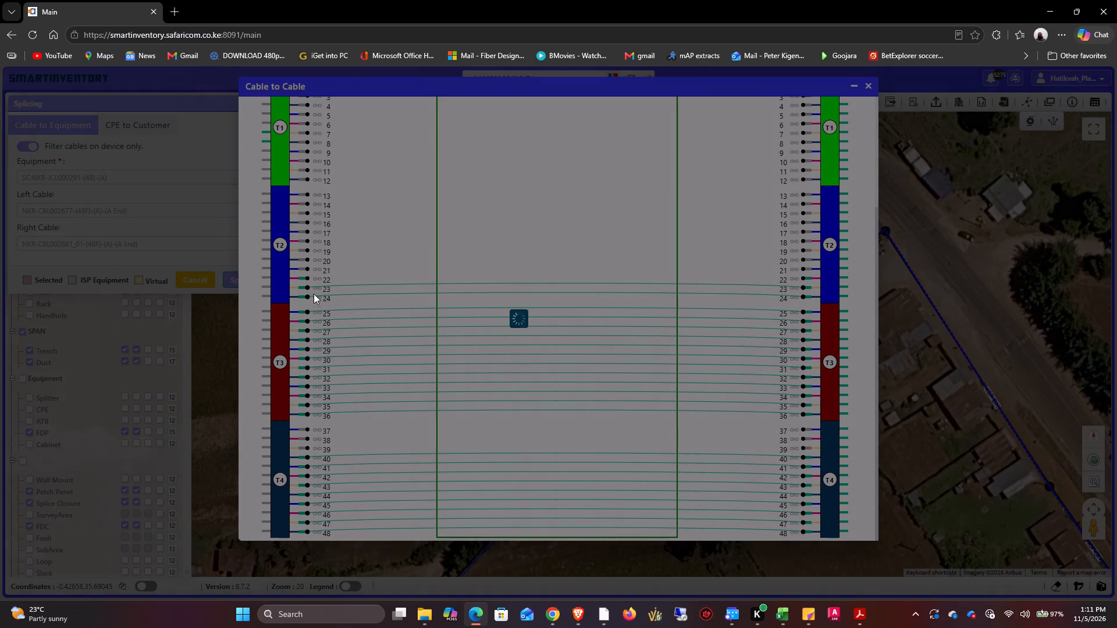
left_click_drag(307, 286, 325, 330)
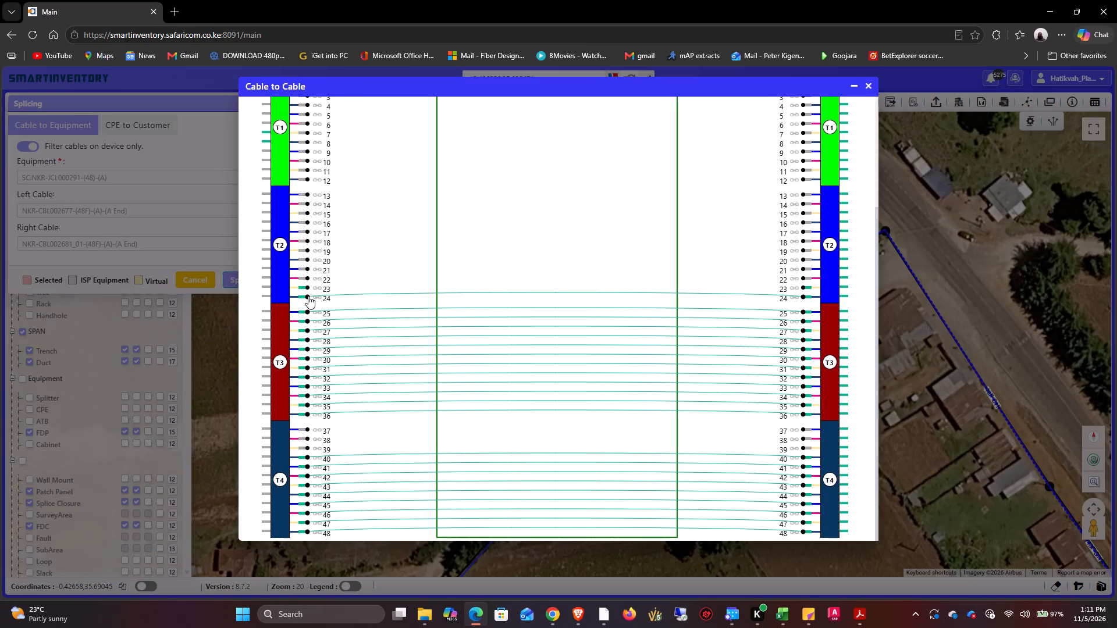
left_click_drag(306, 295, 316, 322)
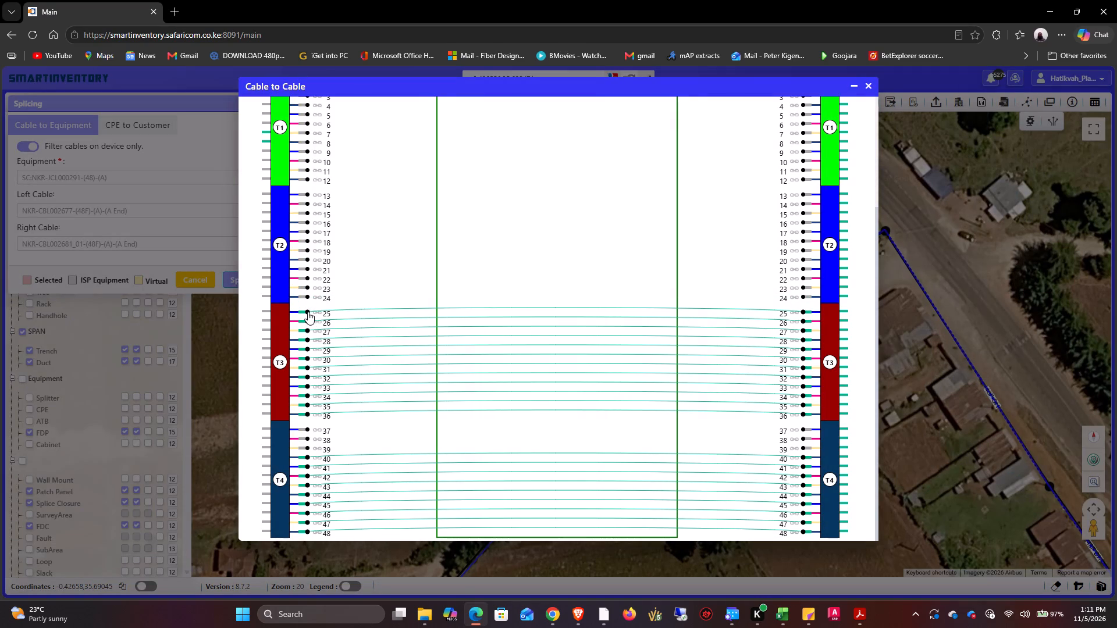
left_click_drag(308, 320, 318, 341)
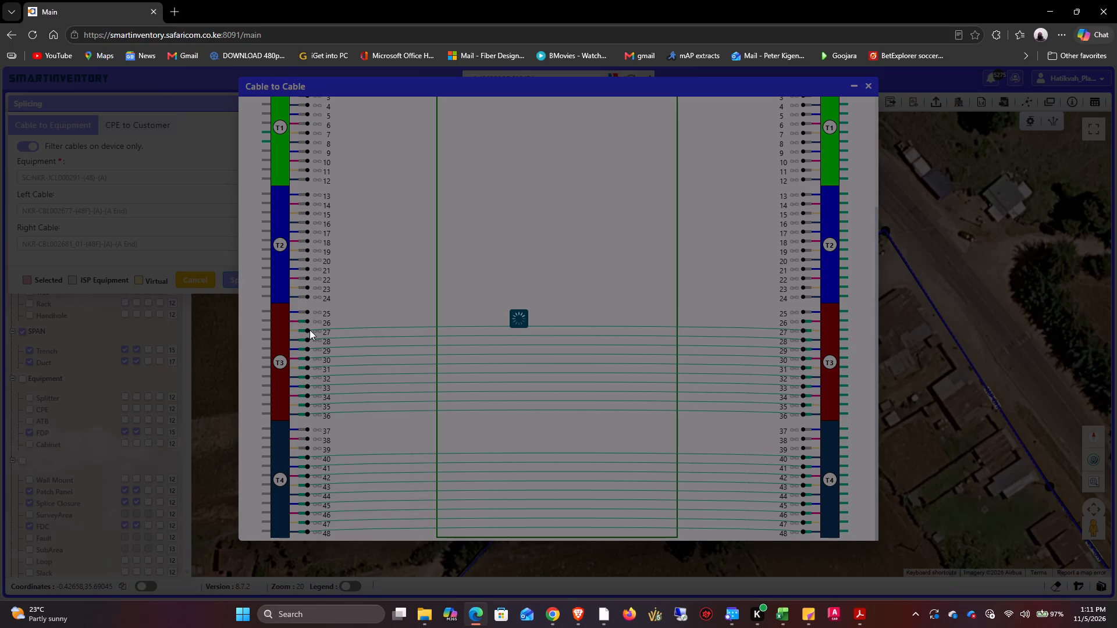
left_click_drag(310, 330, 310, 345)
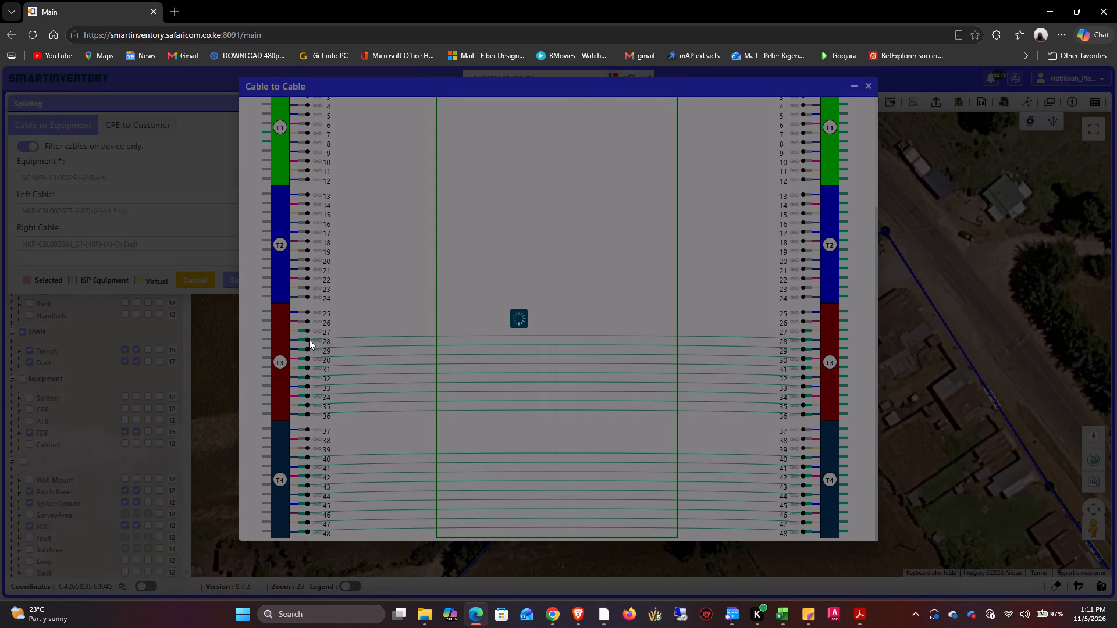
left_click_drag(309, 340, 317, 354)
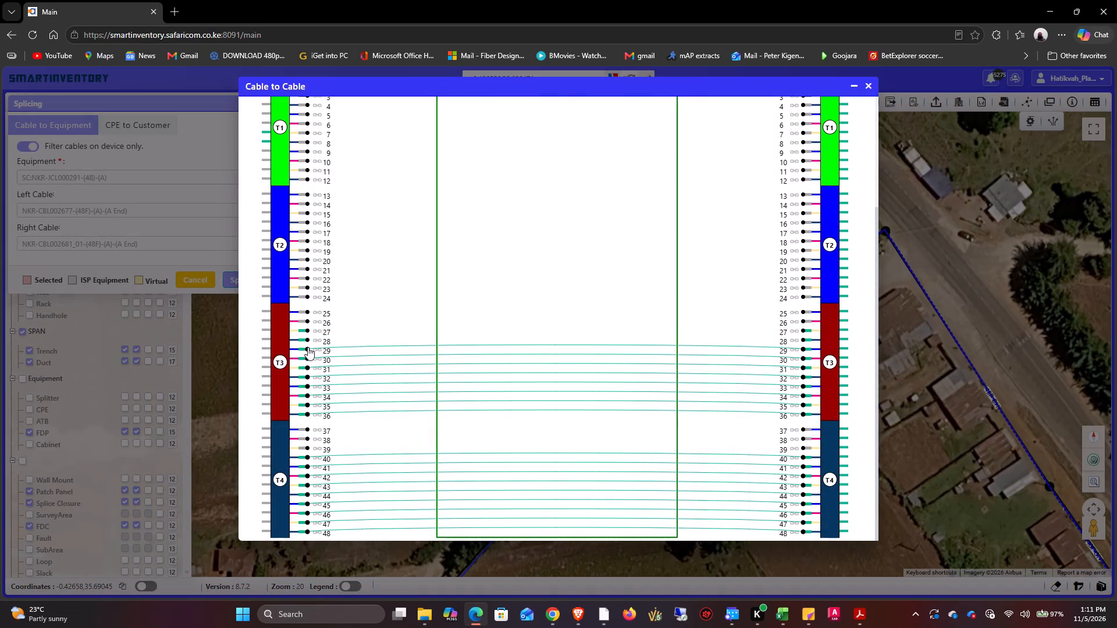
left_click_drag(308, 347, 312, 368)
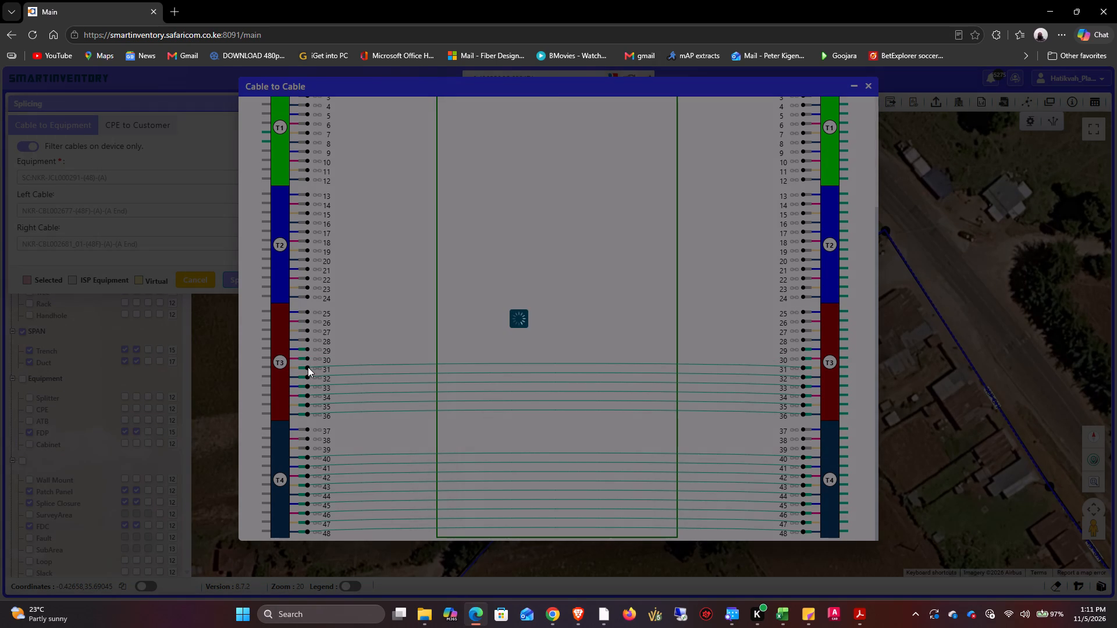
left_click_drag(308, 367, 314, 380)
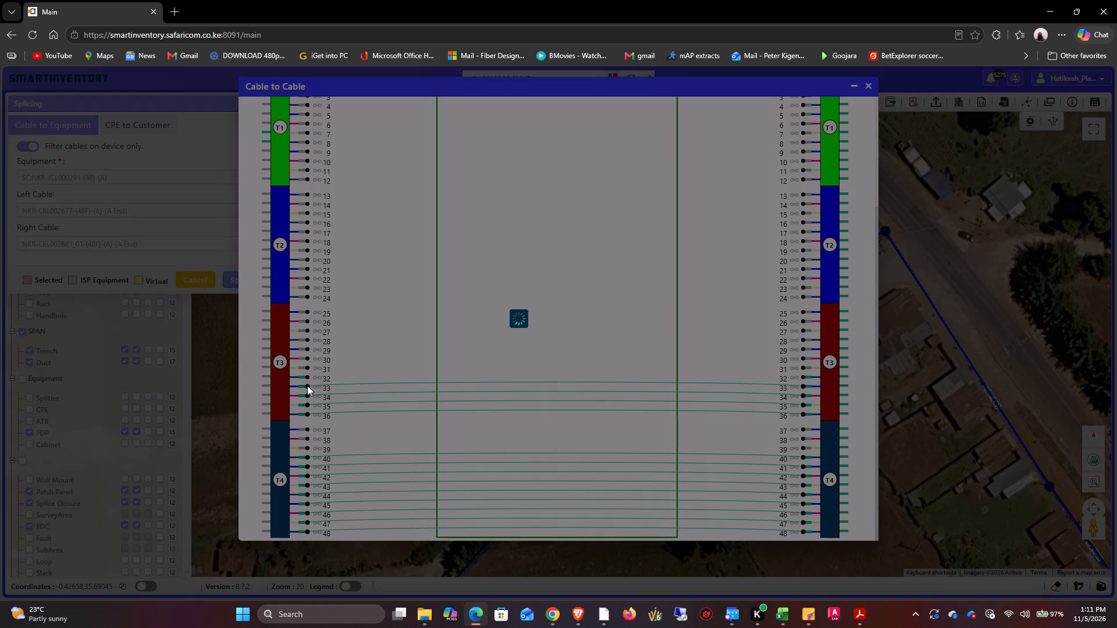
left_click_drag(307, 386, 314, 402)
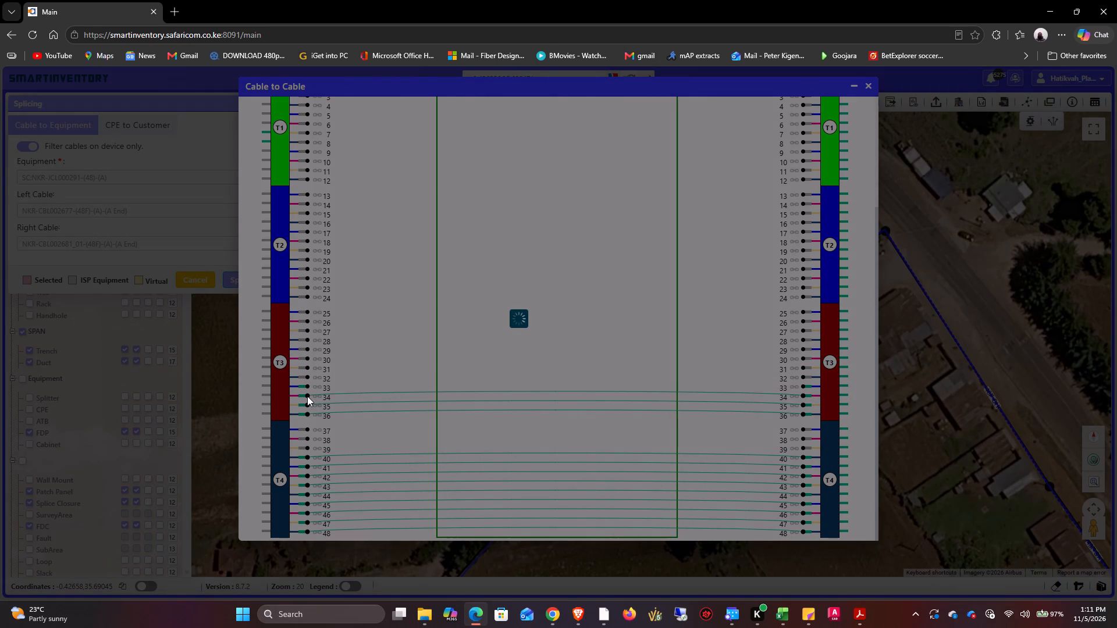
left_click_drag(307, 396, 311, 402)
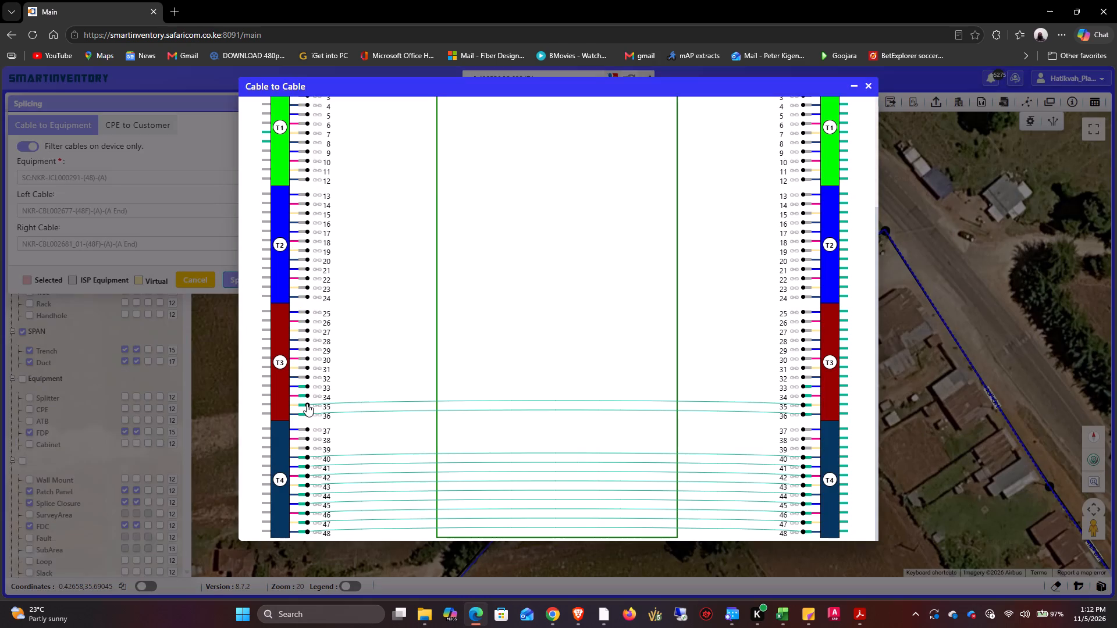
left_click_drag(307, 404, 319, 420)
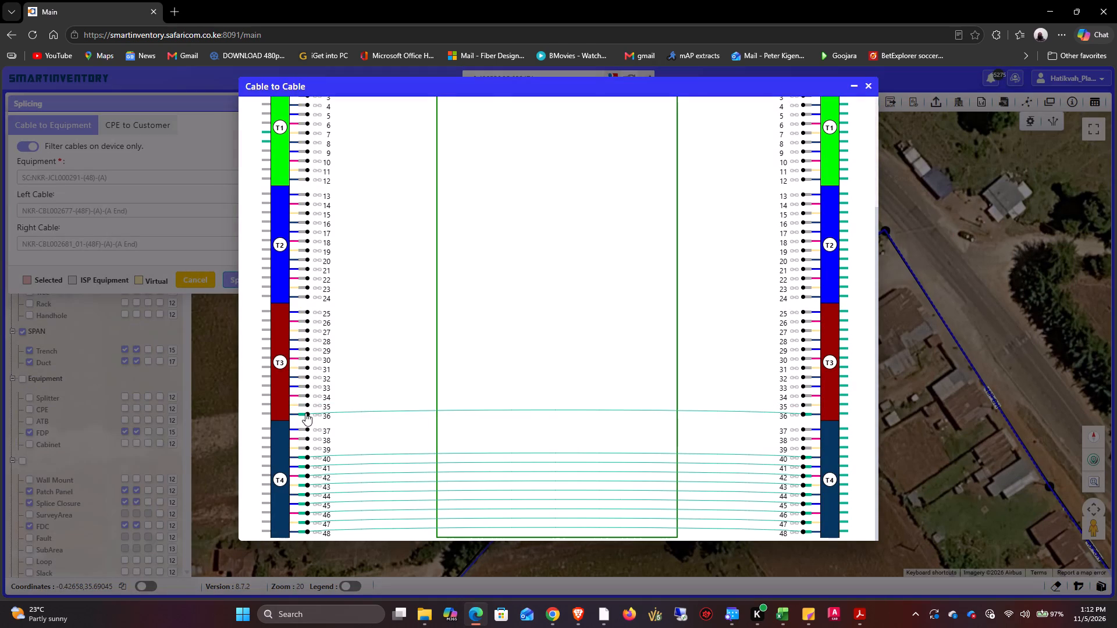
left_click_drag(305, 413, 331, 447)
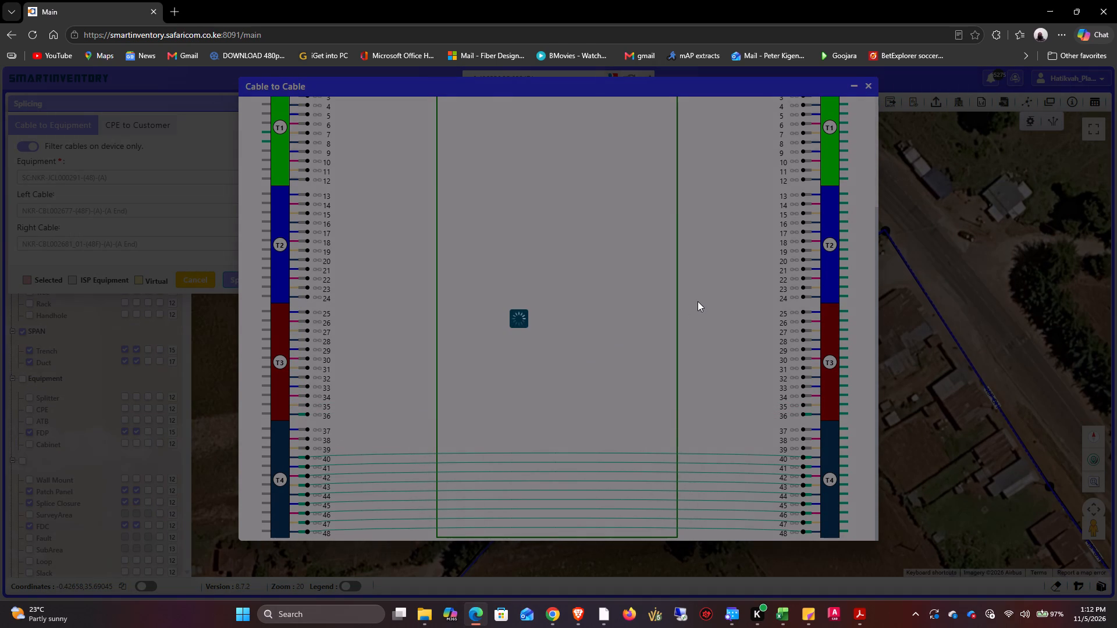
Remove the splices of fibres 40 to 48 individually between NKR-CBL002677-(48F) and NKR-CBL002681_01-(48F).
scroll(698, 301, "down", 4)
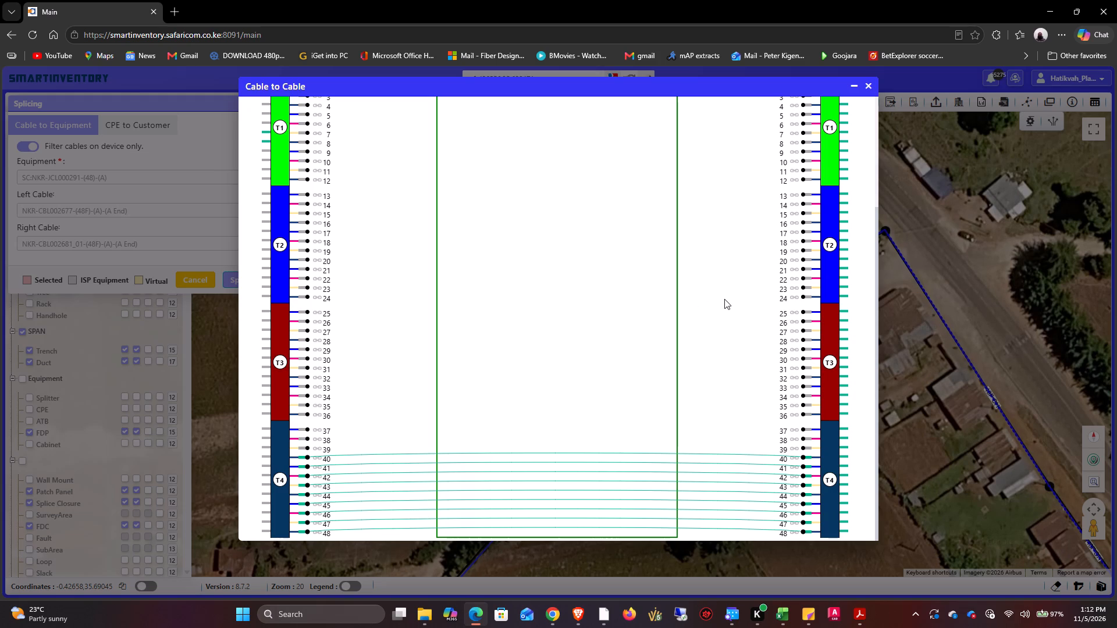
left_click_drag(802, 456, 795, 467)
left_click_drag(803, 466, 793, 487)
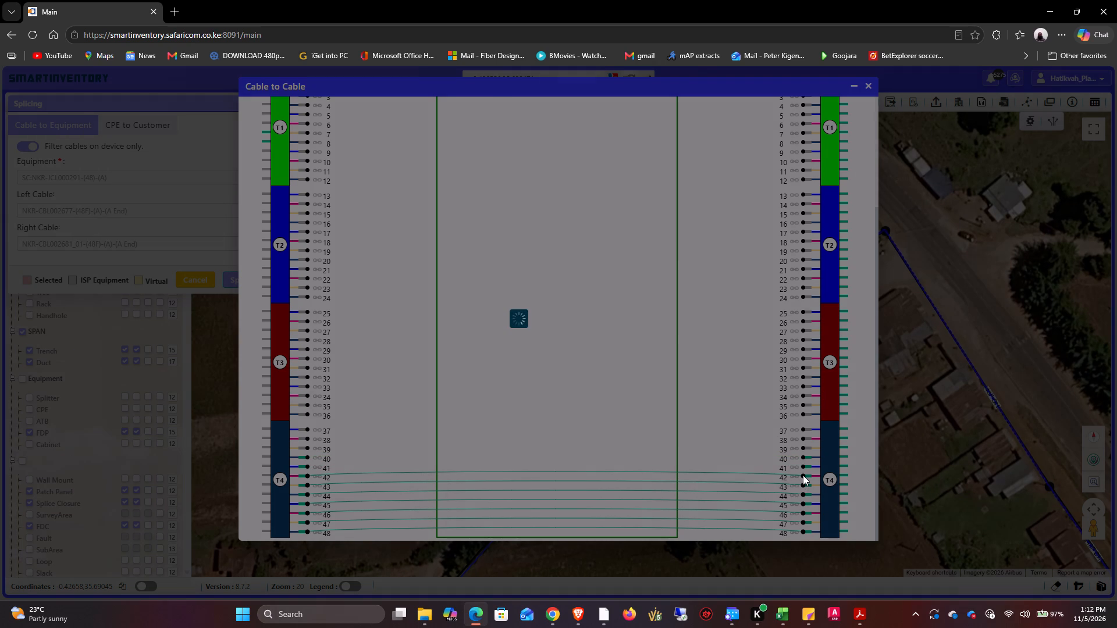
left_click_drag(803, 475, 799, 489)
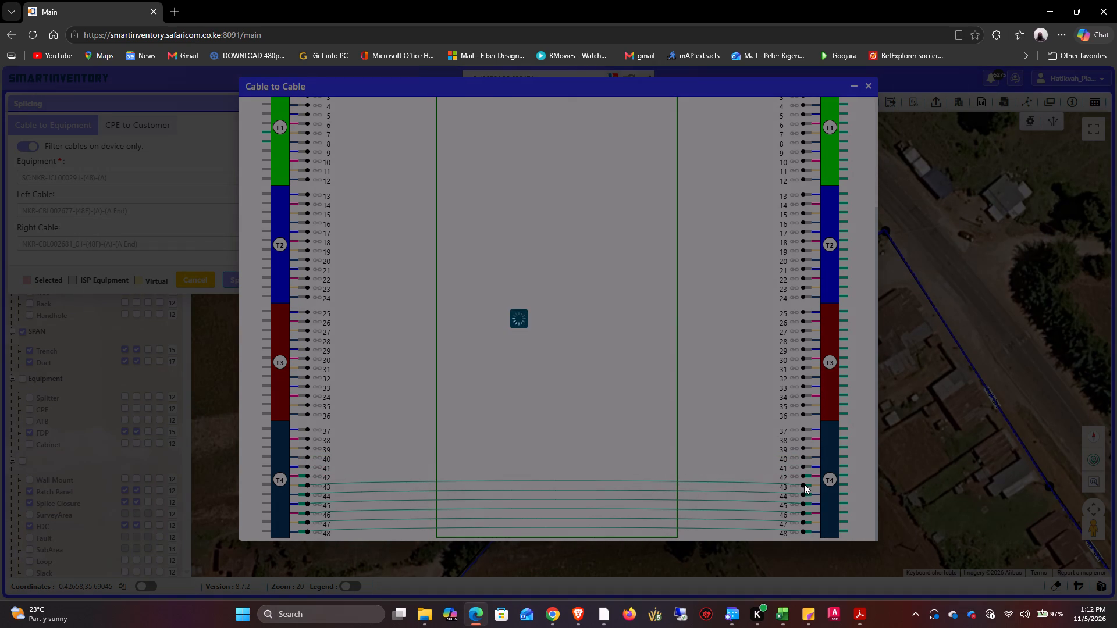
left_click_drag(804, 484, 798, 492)
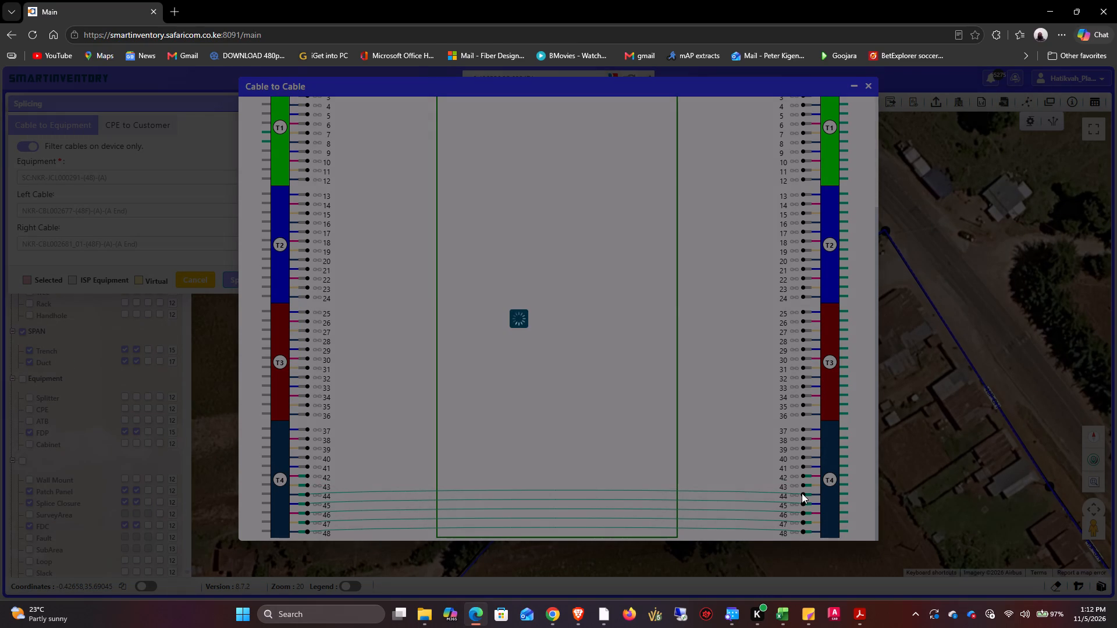
left_click_drag(802, 492, 791, 502)
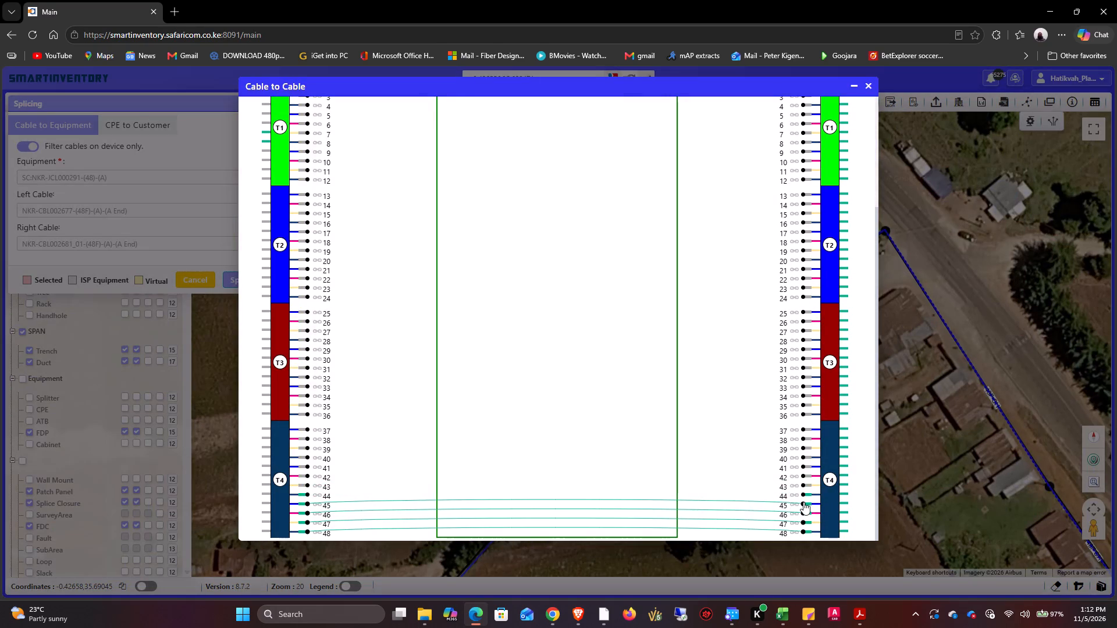
left_click_drag(803, 502, 797, 511)
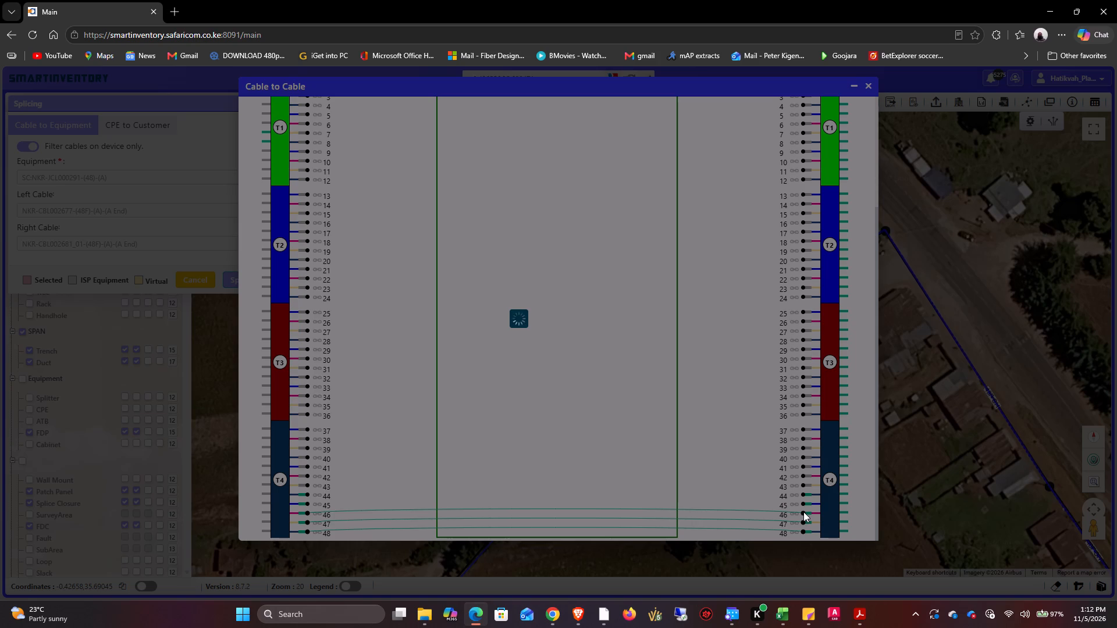
left_click_drag(805, 512, 785, 523)
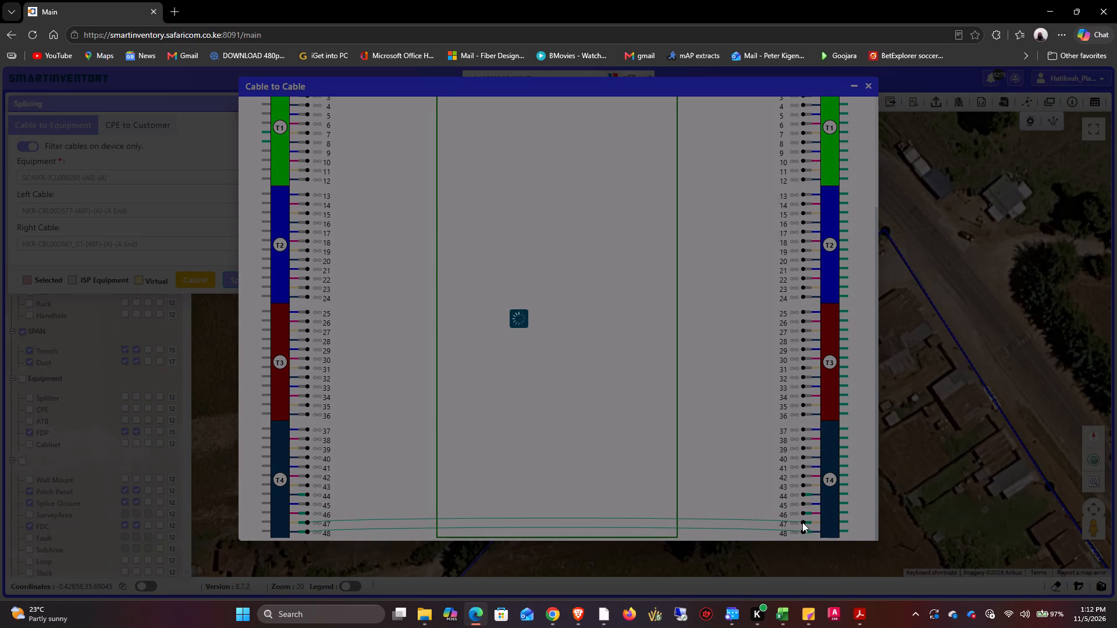
left_click_drag(802, 520, 789, 529)
left_click_drag(801, 531, 780, 534)
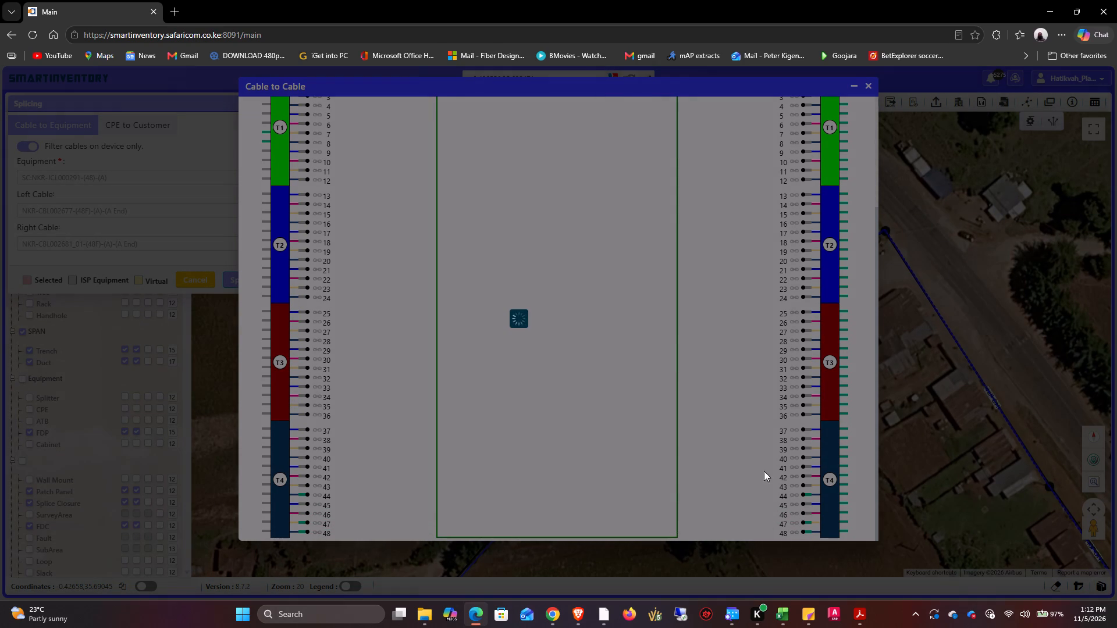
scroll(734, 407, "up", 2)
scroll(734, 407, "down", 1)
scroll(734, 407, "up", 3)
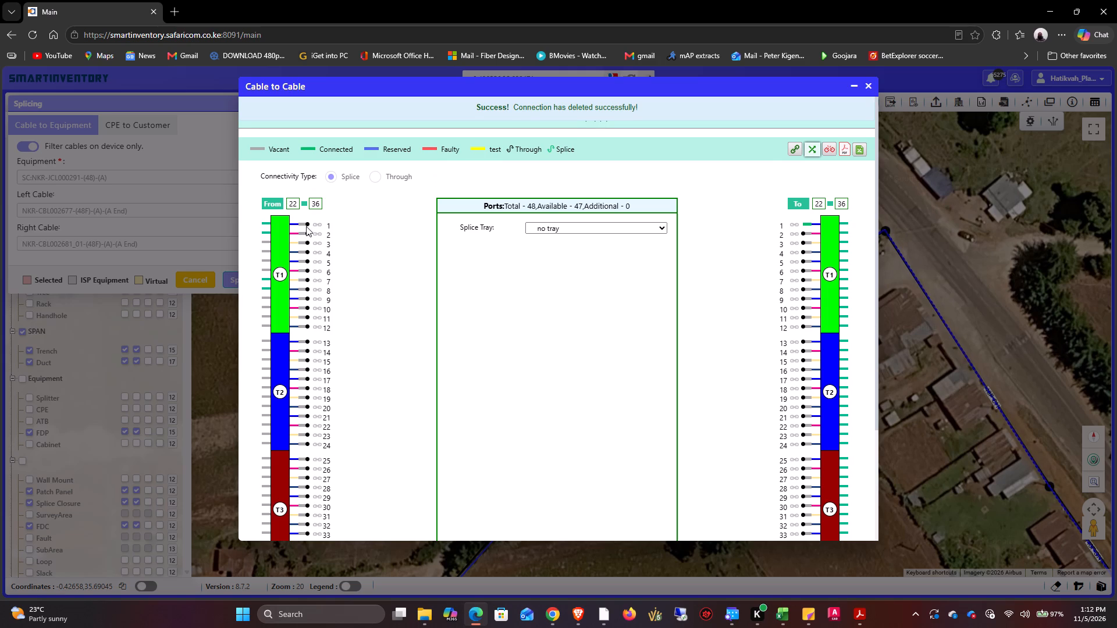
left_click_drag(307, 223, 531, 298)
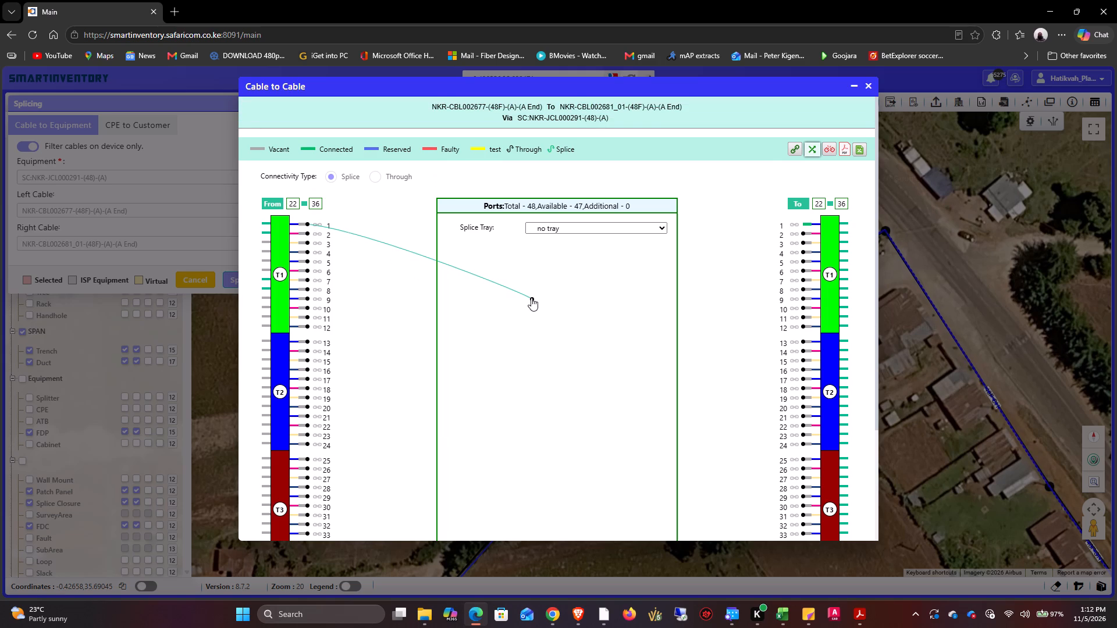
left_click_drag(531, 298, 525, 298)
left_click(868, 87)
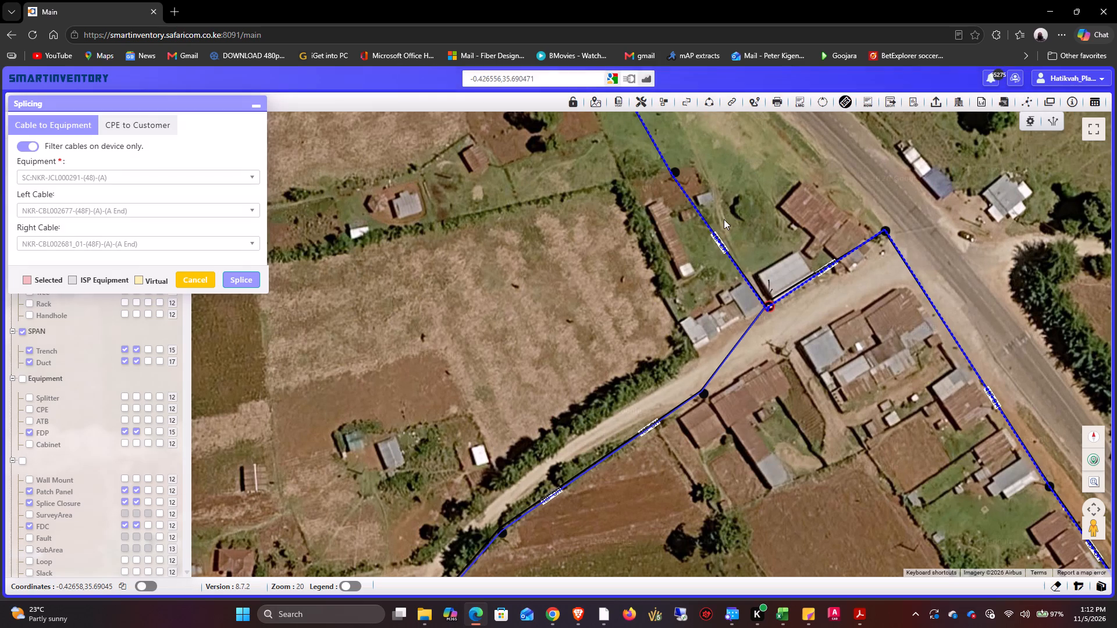
Open the cable-to-cable splicing between NKR-CBL002677-(48F) and NKR-CBL002678-(48F) at closure NKR-JCL000291.
left_click(140, 240)
left_click(134, 305)
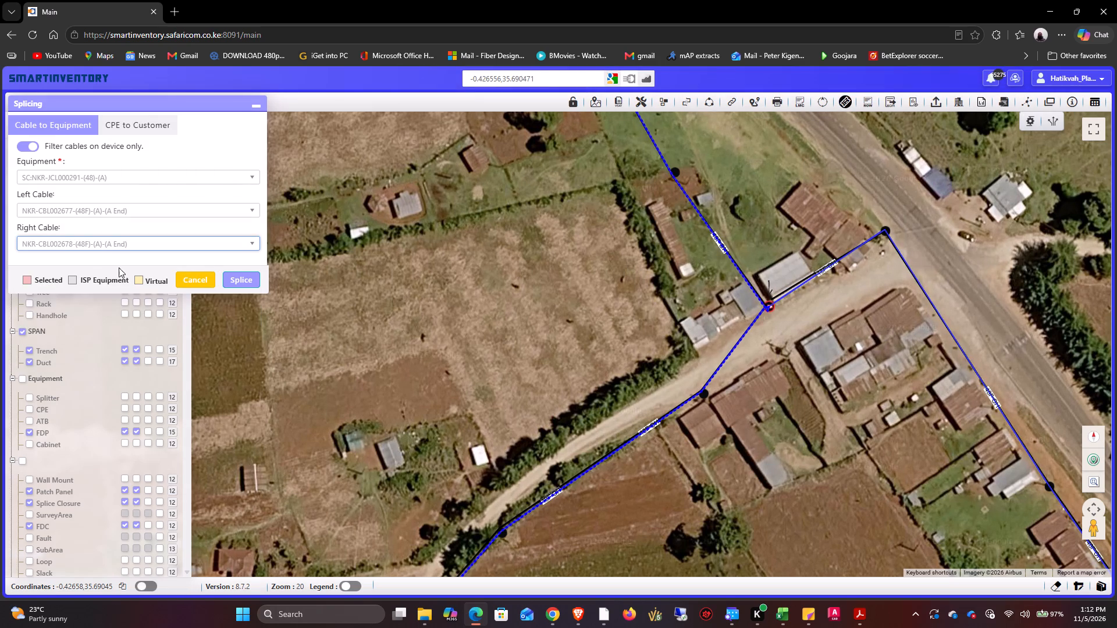
left_click(108, 244)
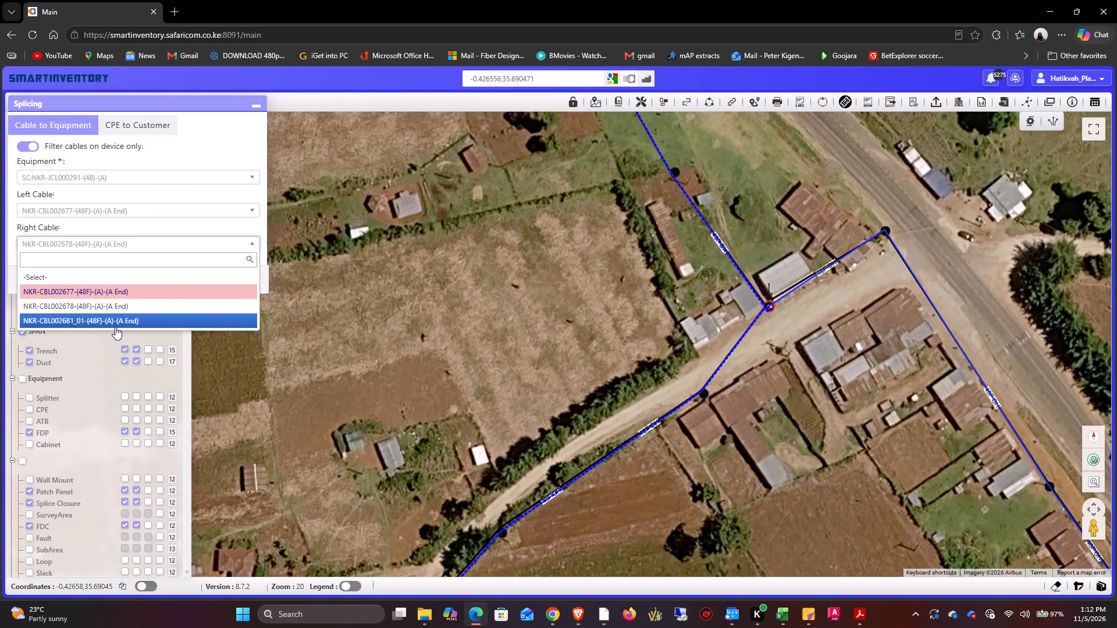
left_click(115, 327)
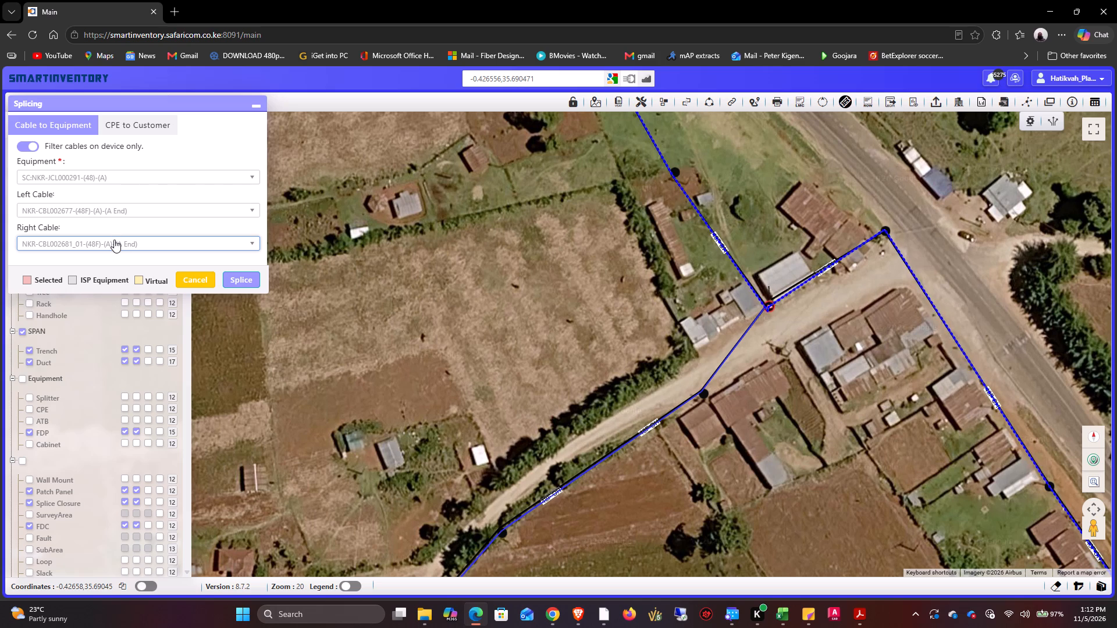
left_click(114, 240)
left_click(114, 306)
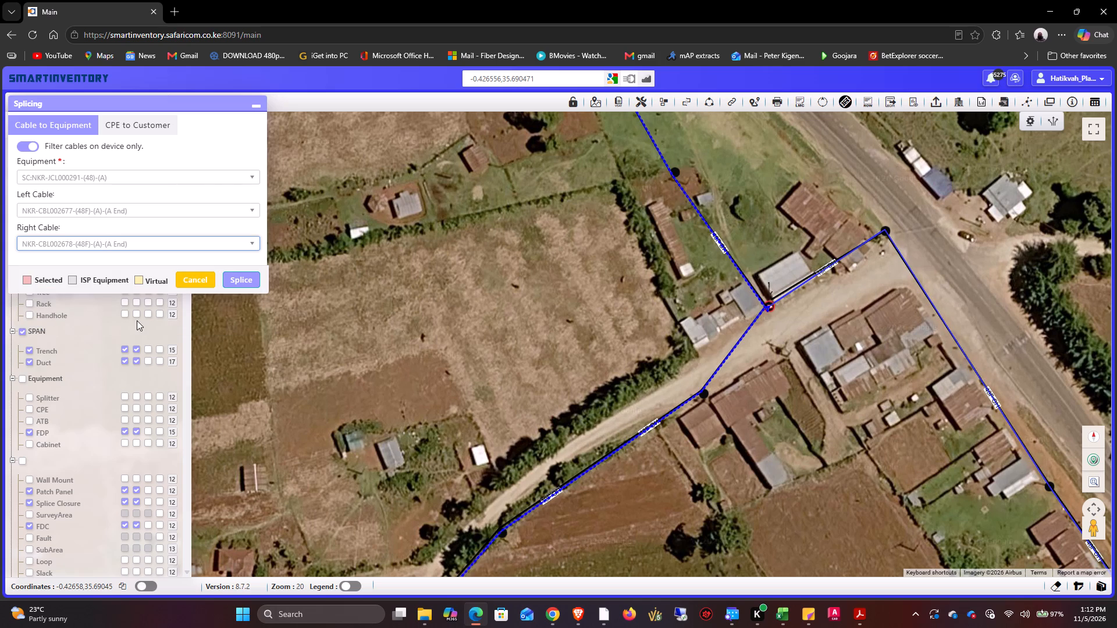
left_click(254, 284)
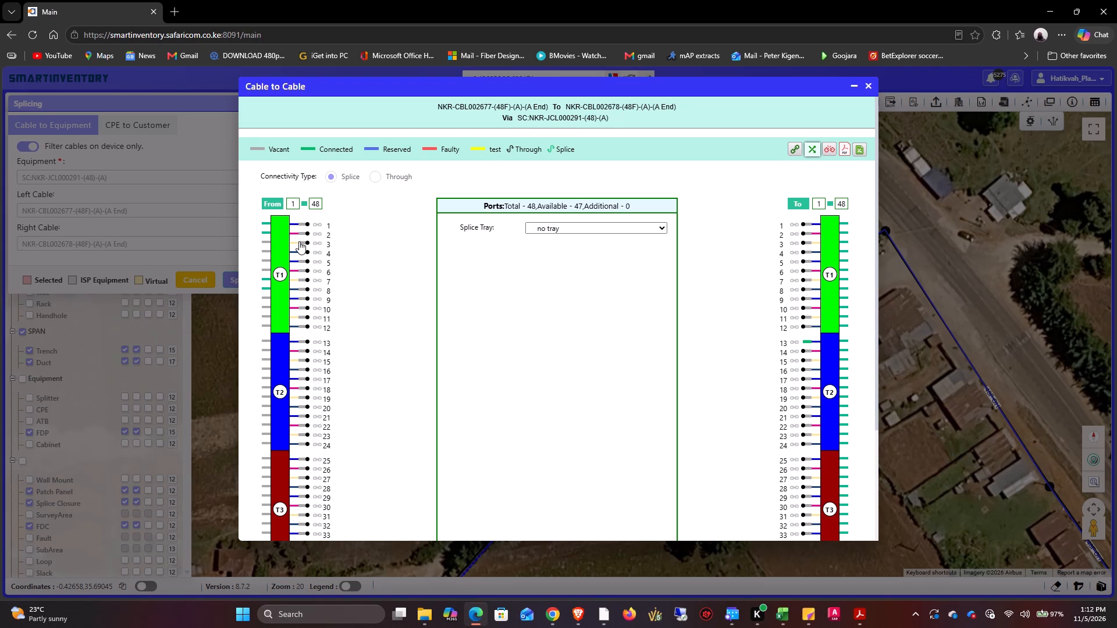
Splice fibres 1, 2, 7 and 8 of NKR-CBL002677-(48F) to the same-numbered fibres of NKR-CBL002678-(48F), and close the splicing view.
left_click_drag(309, 222, 800, 222)
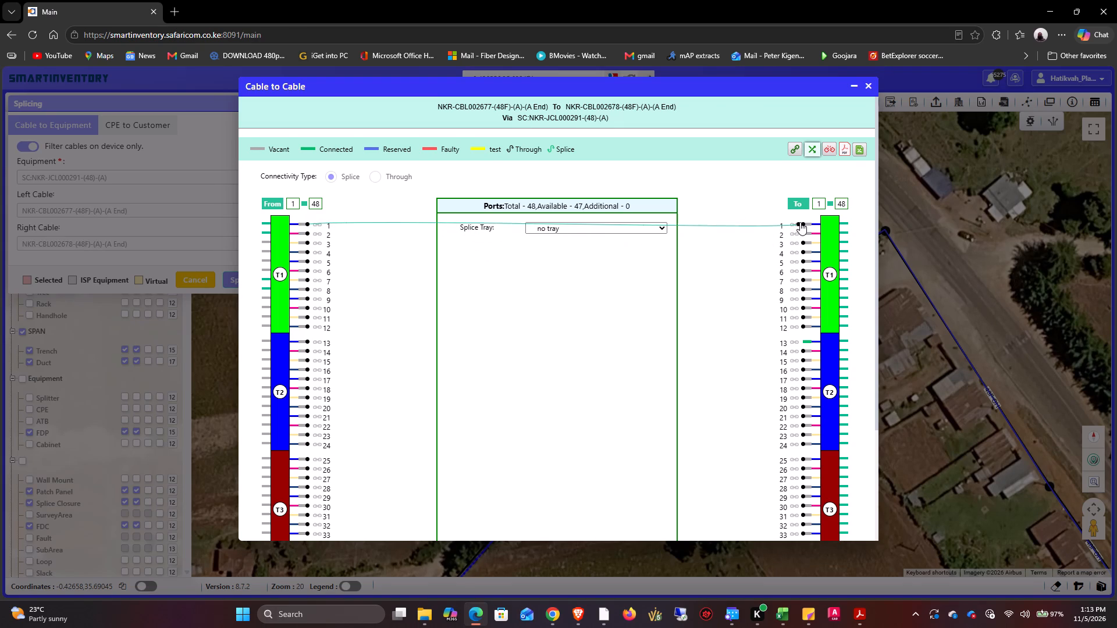
left_click_drag(800, 222, 805, 222)
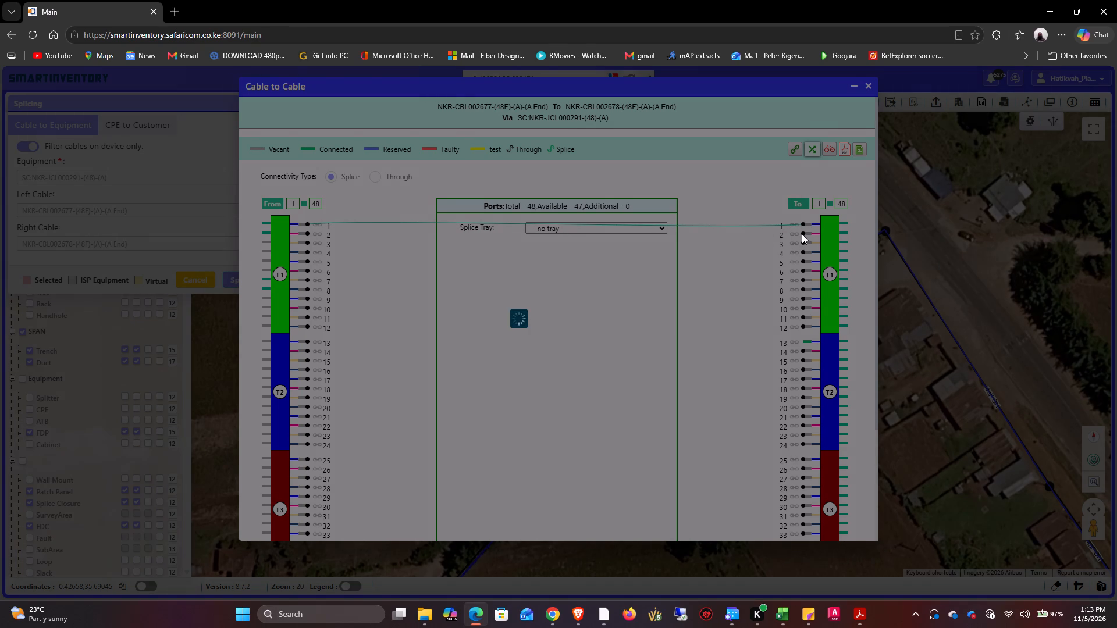
left_click_drag(805, 233, 307, 232)
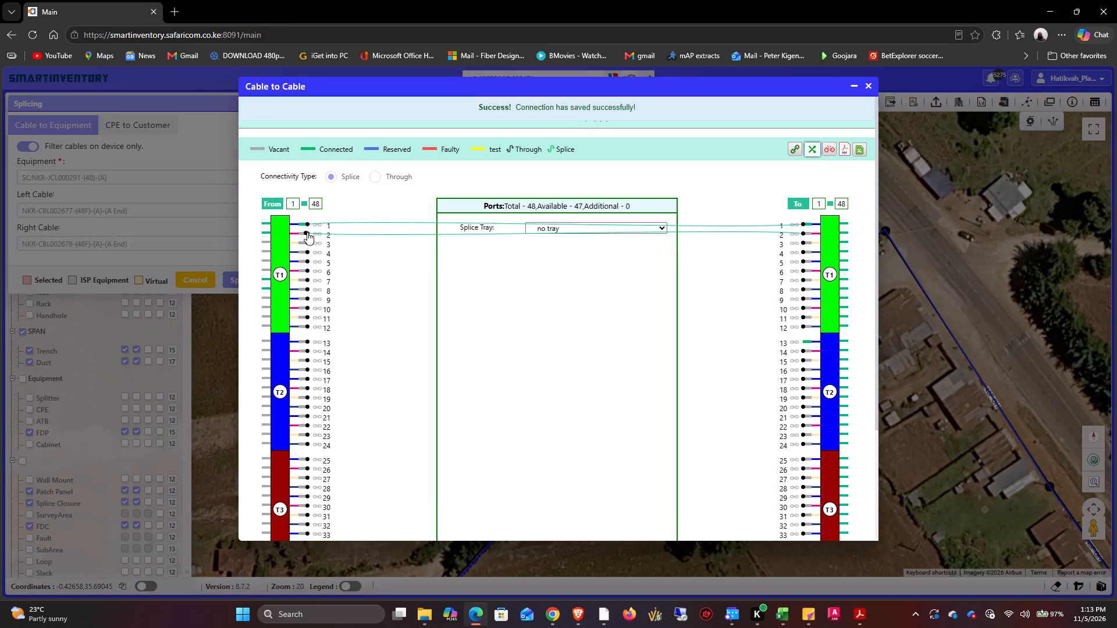
left_click_drag(307, 232, 307, 233)
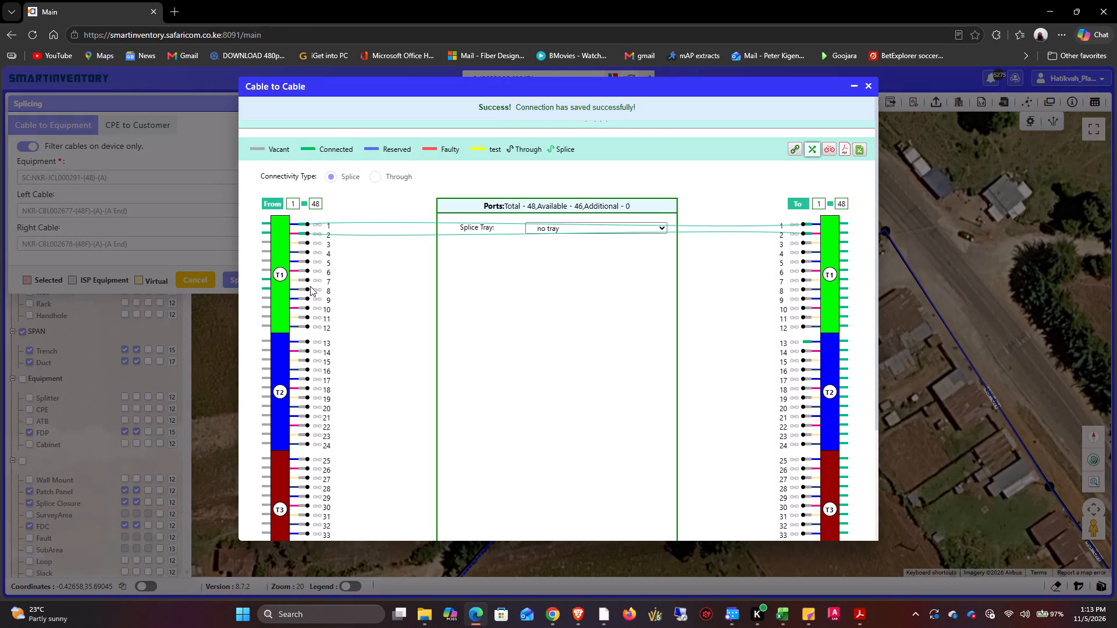
left_click_drag(308, 281, 798, 289)
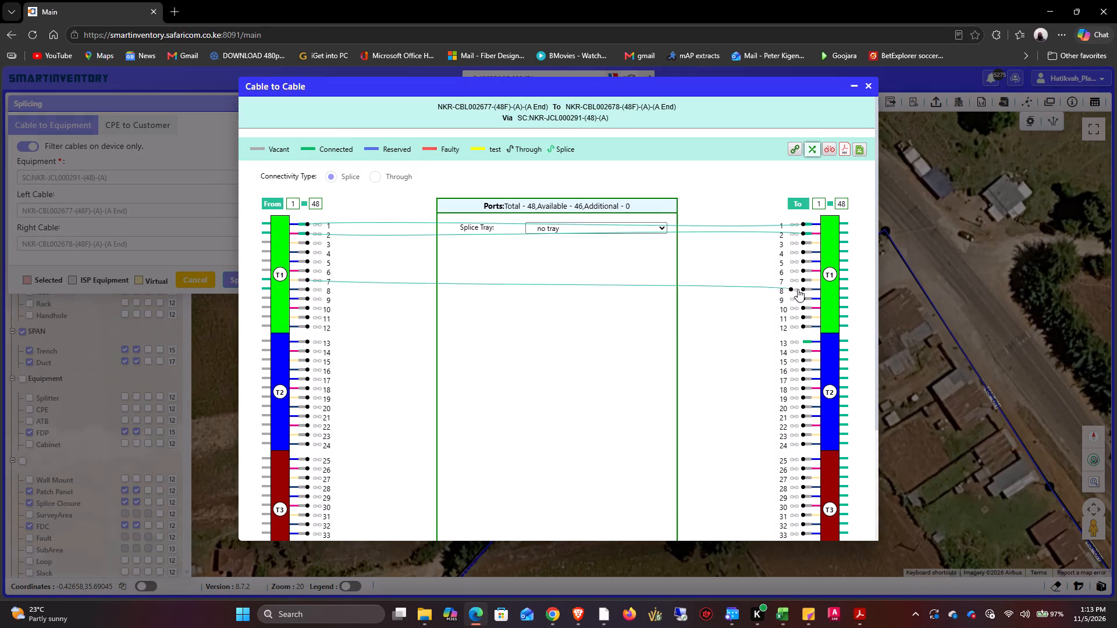
left_click_drag(798, 289, 803, 283)
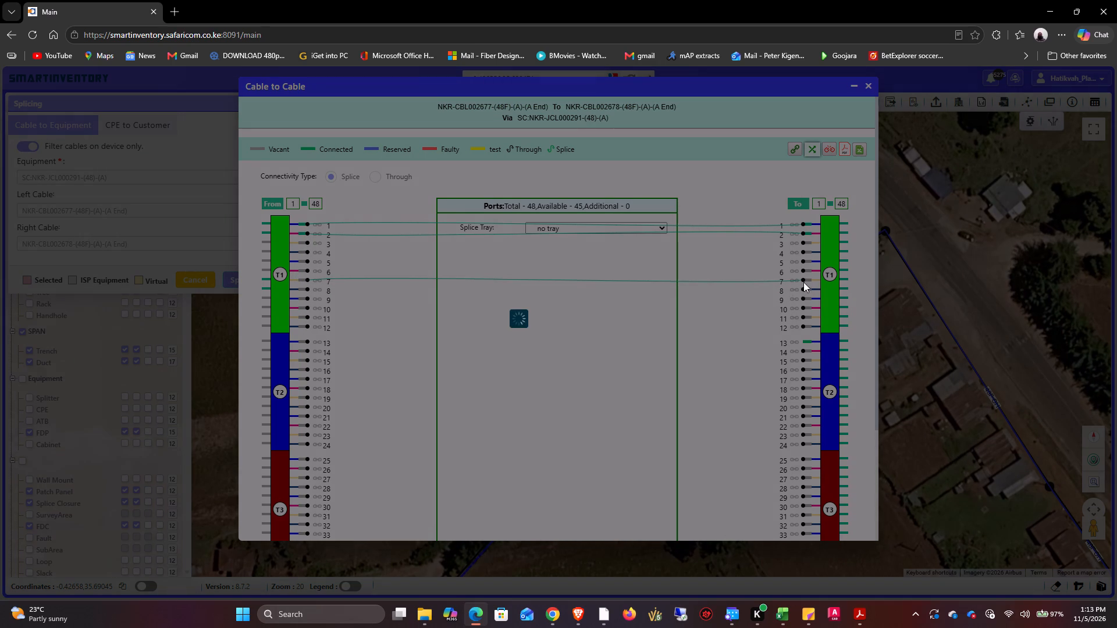
left_click_drag(803, 288, 406, 301)
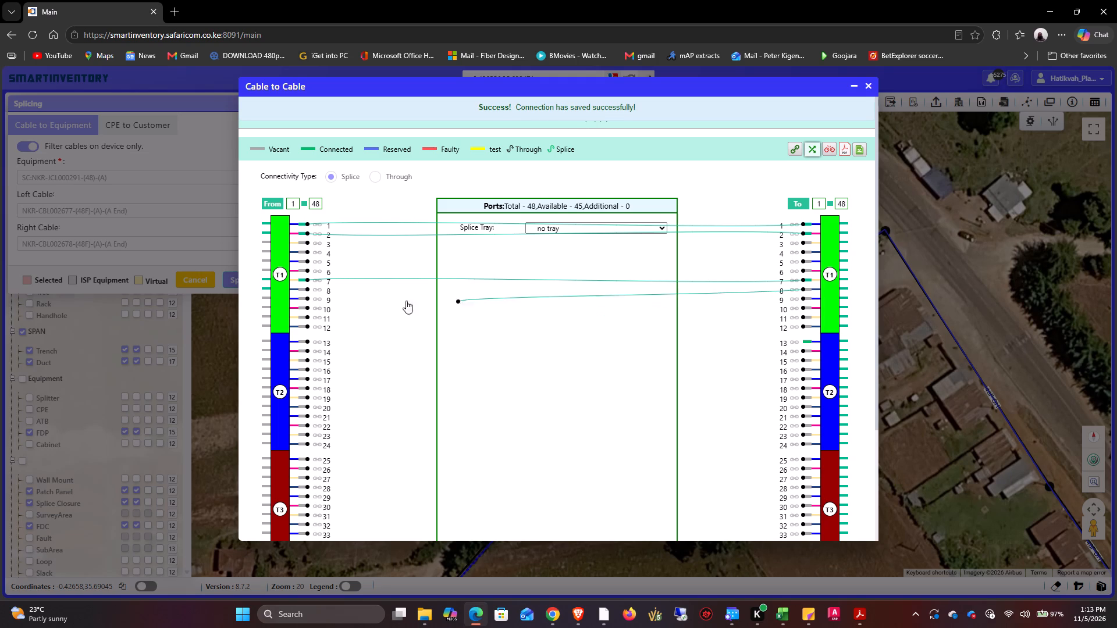
left_click_drag(406, 301, 308, 288)
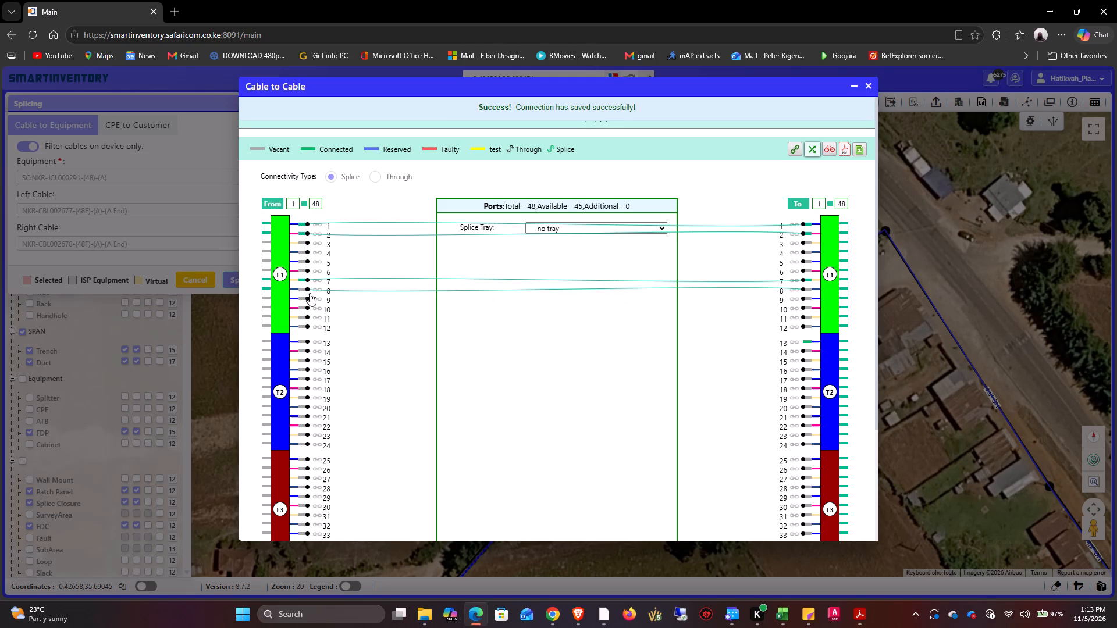
left_click(870, 84)
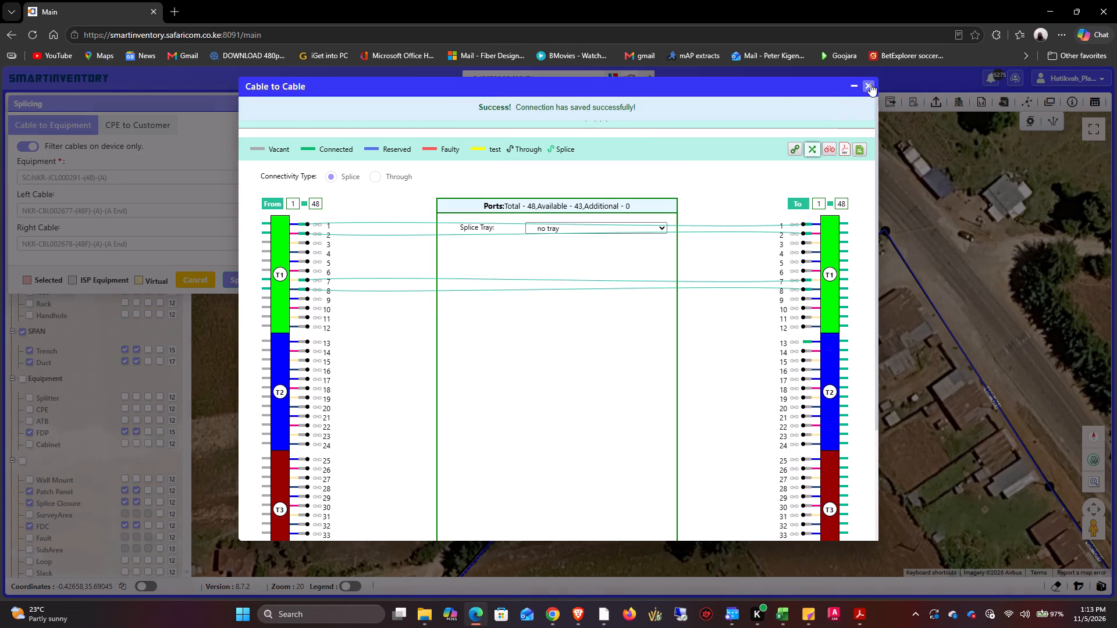
Follow the NKR-CBL002678 route on the map from the closure to its far end, and cancel the current splicing selection.
left_click_drag(744, 355, 807, 271)
scroll(792, 284, "down", 4)
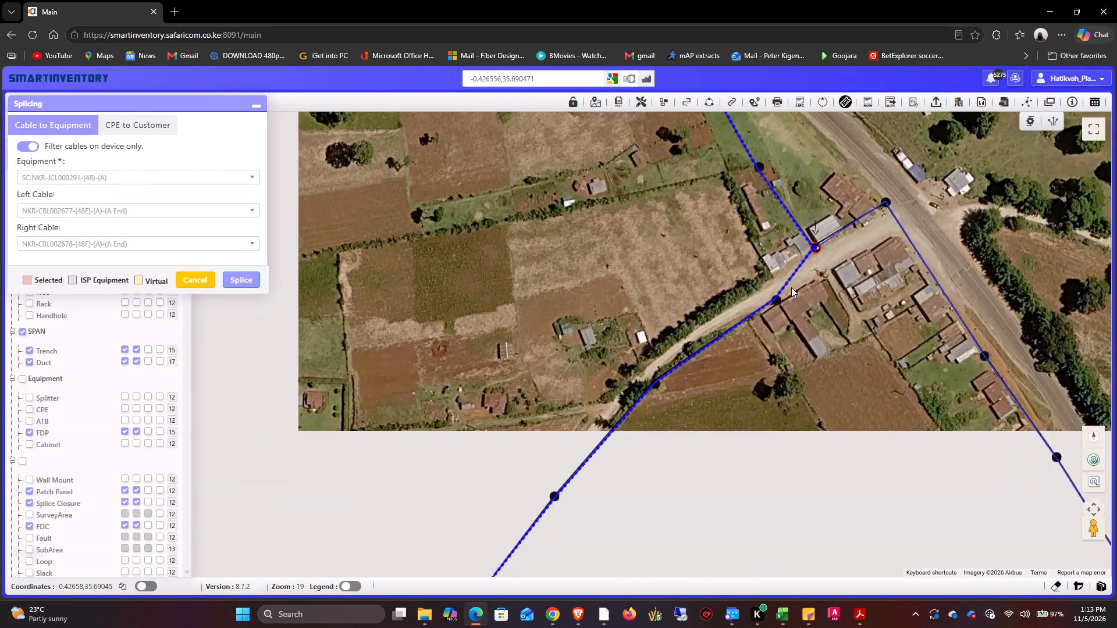
left_click_drag(511, 451, 766, 315)
scroll(763, 315, "down", 3)
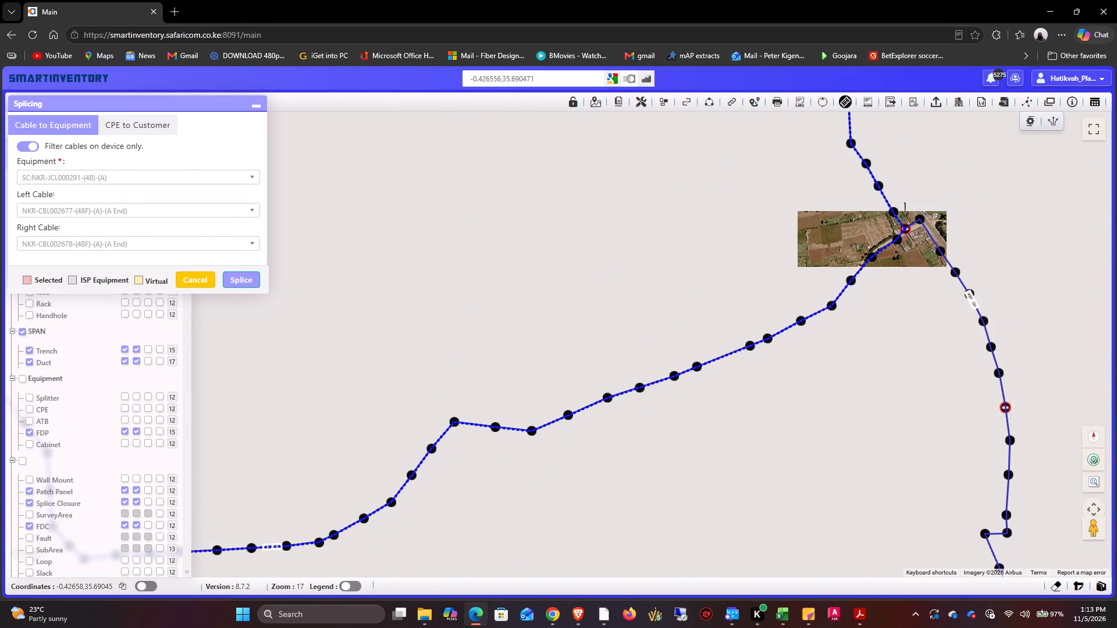
left_click_drag(483, 424, 746, 354)
scroll(700, 372, "down", 2)
left_click_drag(374, 487, 385, 473)
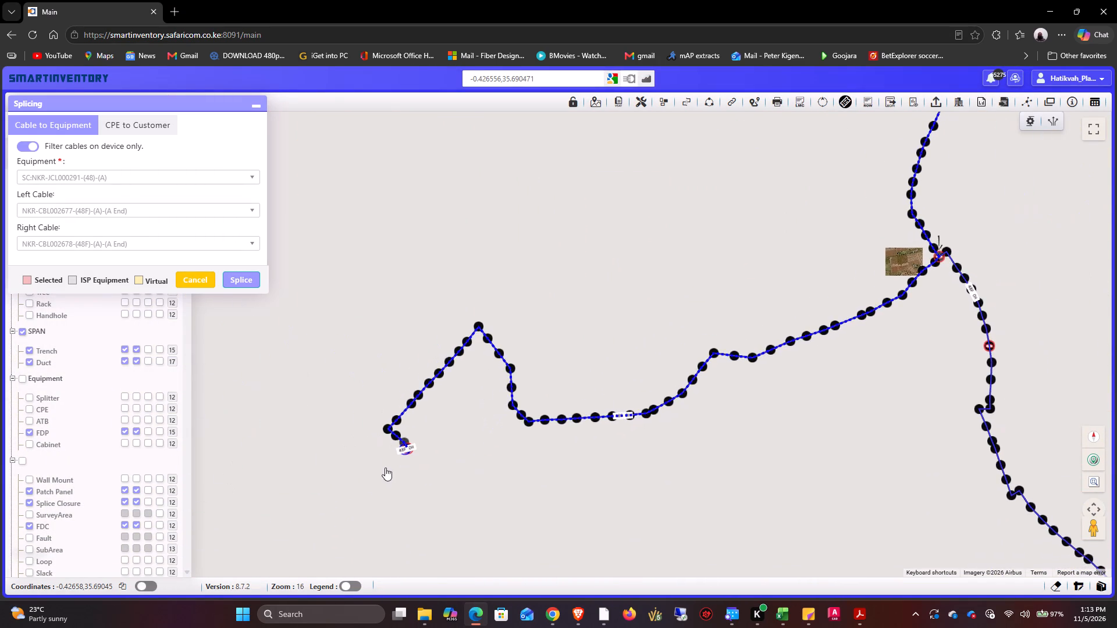
scroll(389, 411, "up", 3)
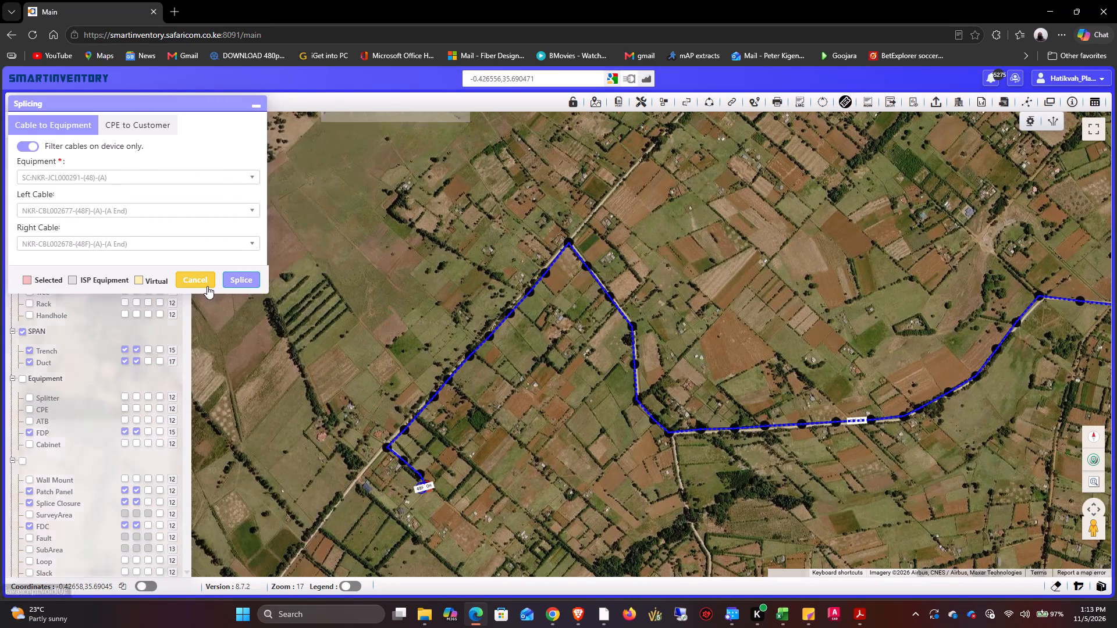
scroll(416, 370, "up", 2)
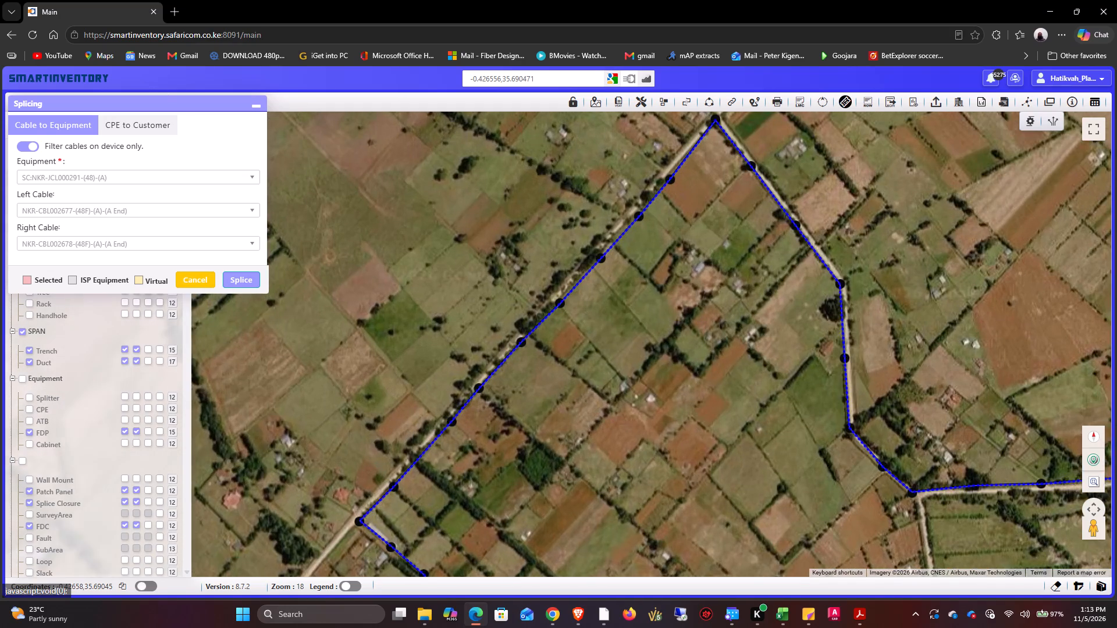
left_click_drag(446, 434, 465, 313)
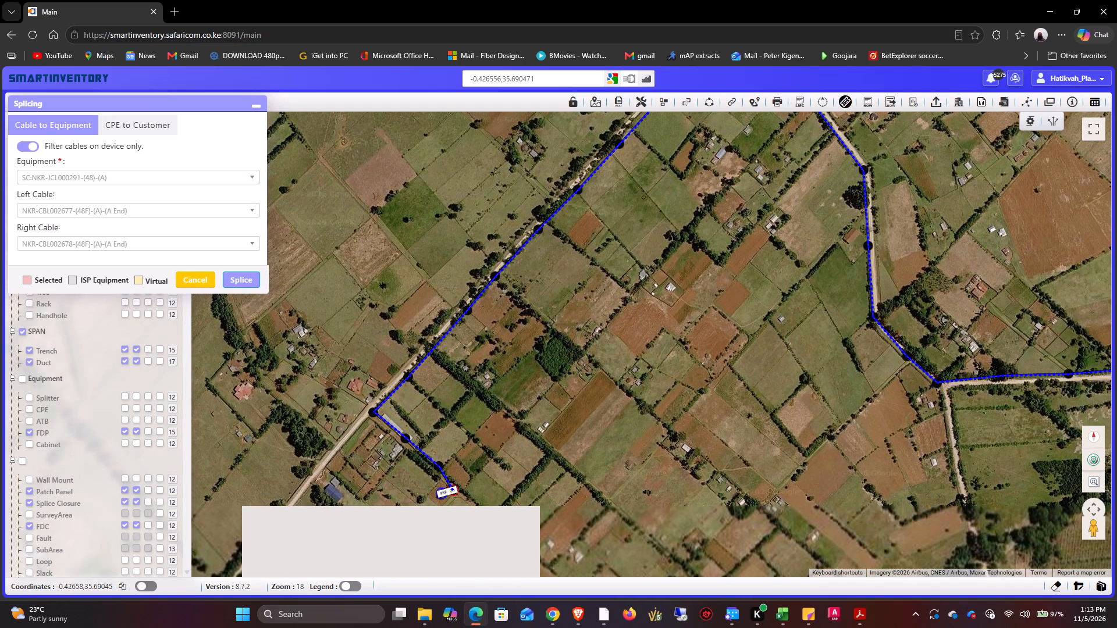
left_click_drag(437, 431, 448, 404)
scroll(454, 469, "up", 7)
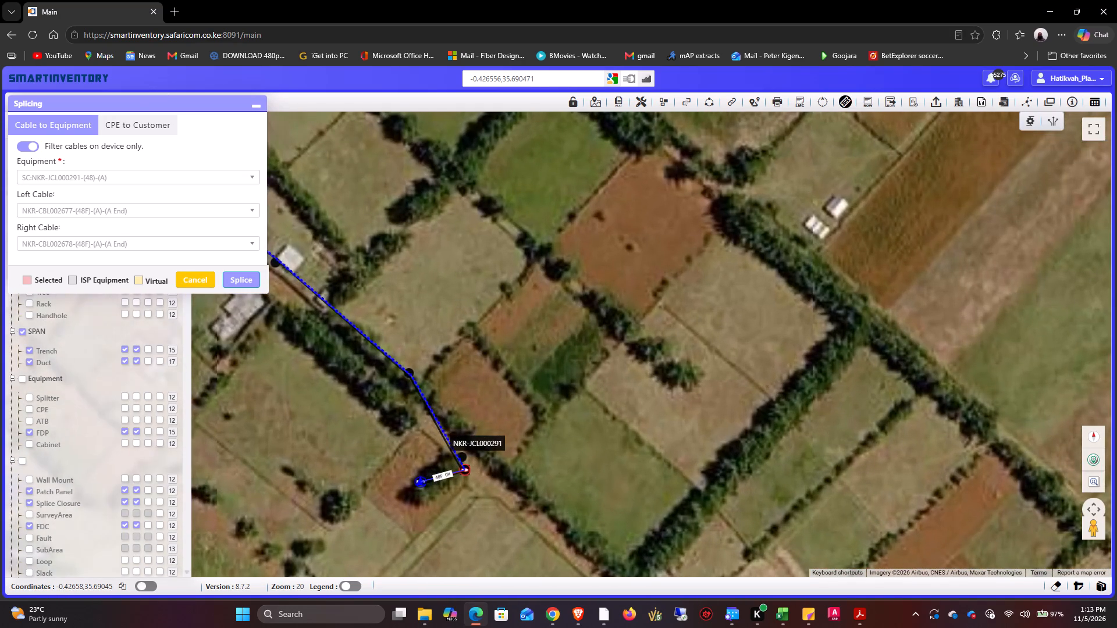
left_click_drag(463, 499, 472, 451)
scroll(464, 456, "up", 7)
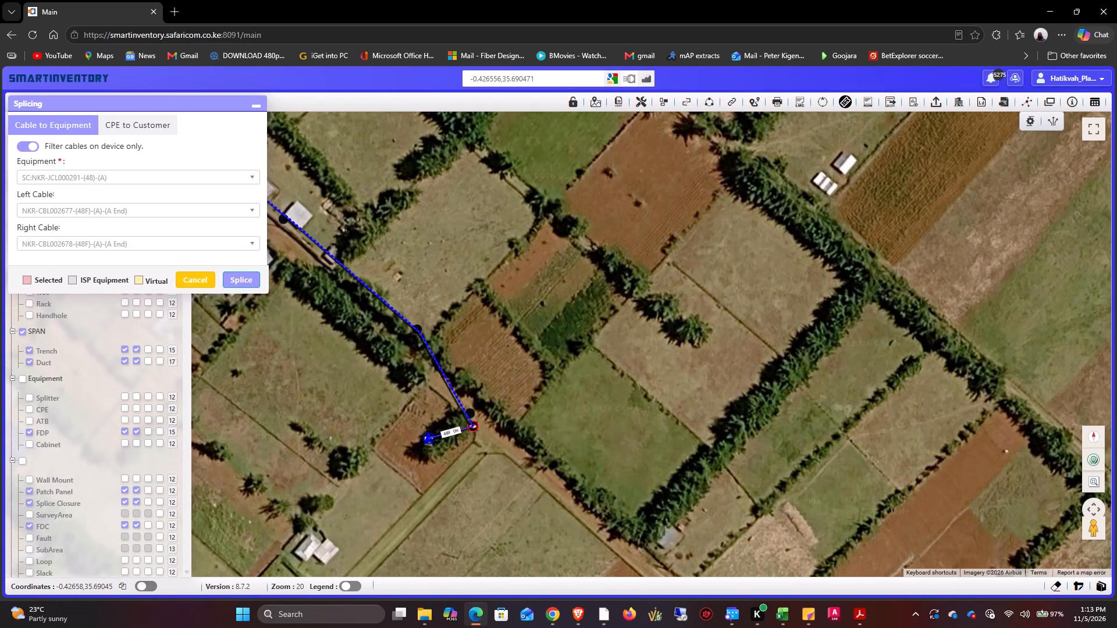
scroll(464, 456, "up", 1)
left_click(198, 275)
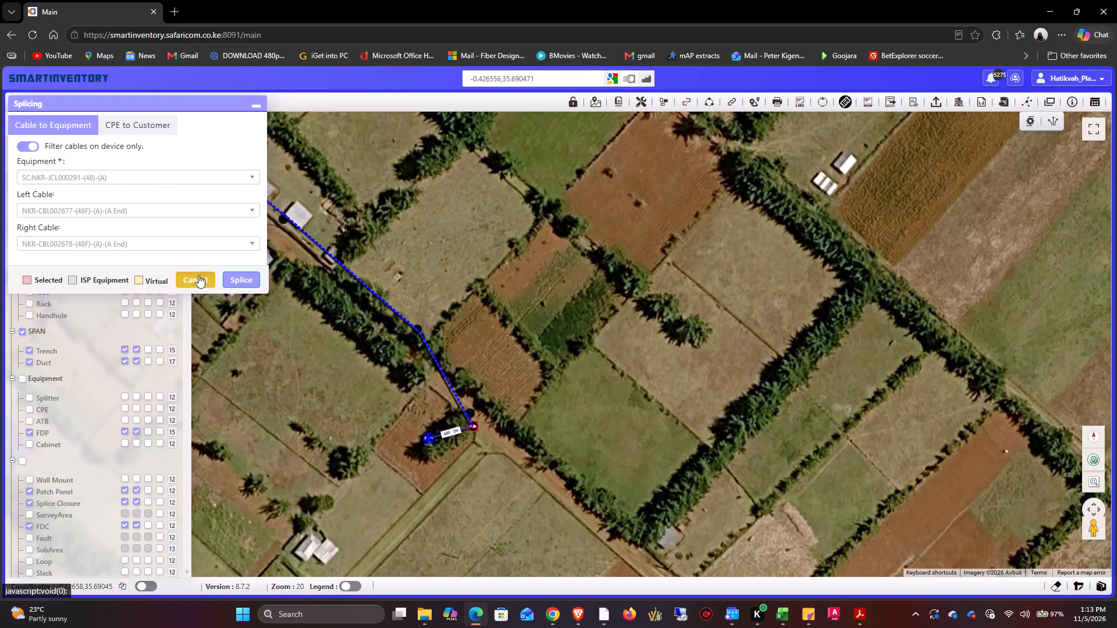
Open splicing at the site where the cable ends, pairing FMS NKR-POD0000126-FMS01-(48) with the B End of NKR-CBL002679-(48F).
scroll(431, 431, "up", 1)
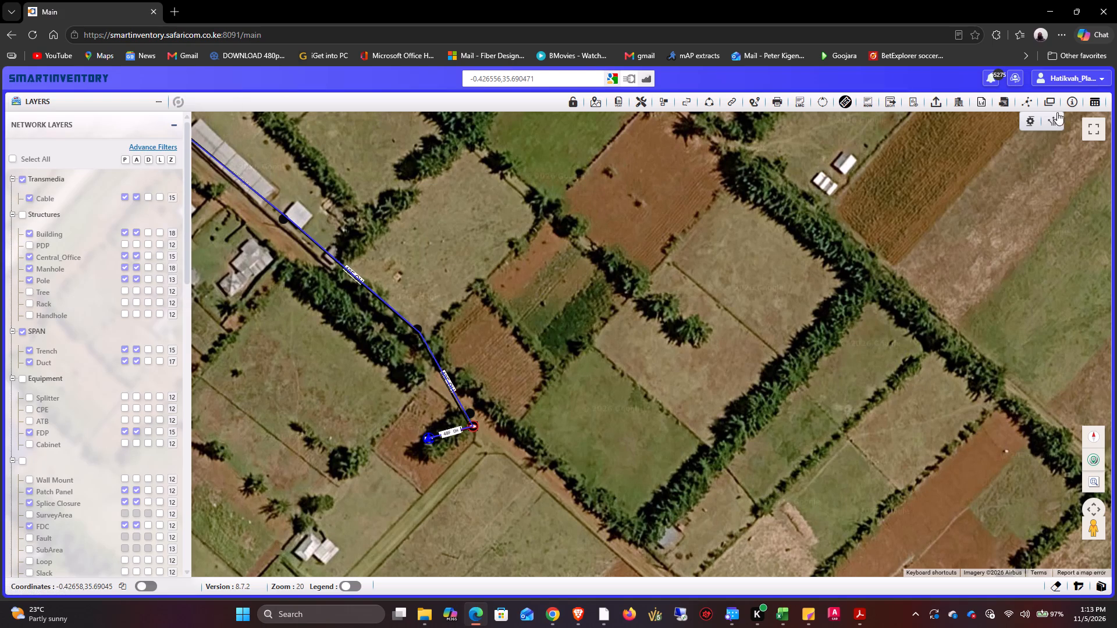
left_click(1075, 100)
left_click(1031, 108)
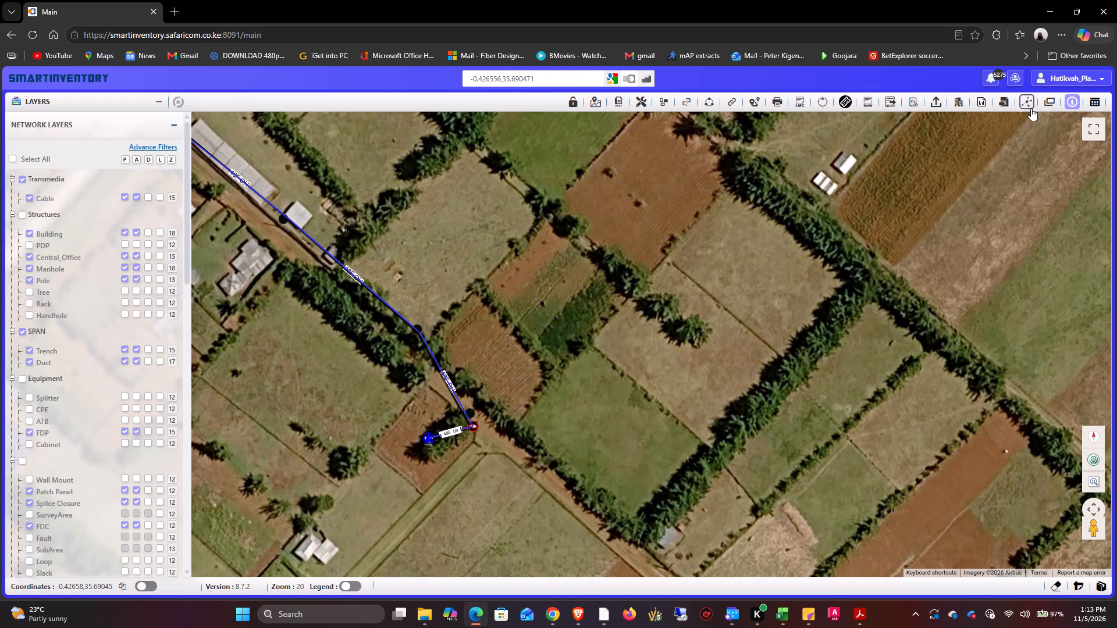
left_click(1029, 124)
left_click(422, 439)
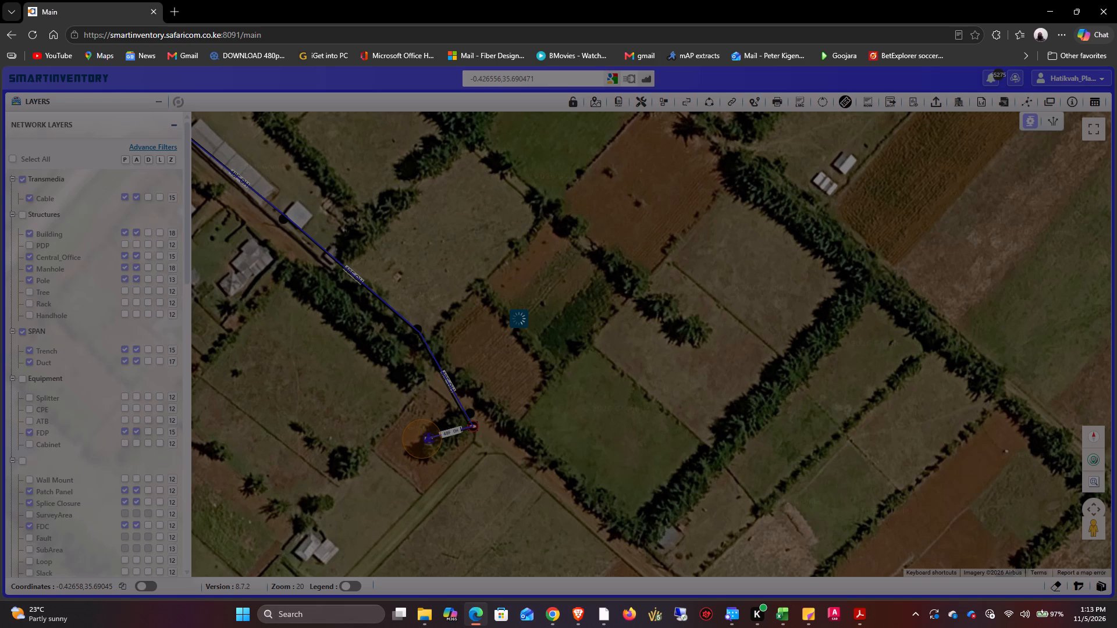
left_click(119, 177)
left_click(112, 219)
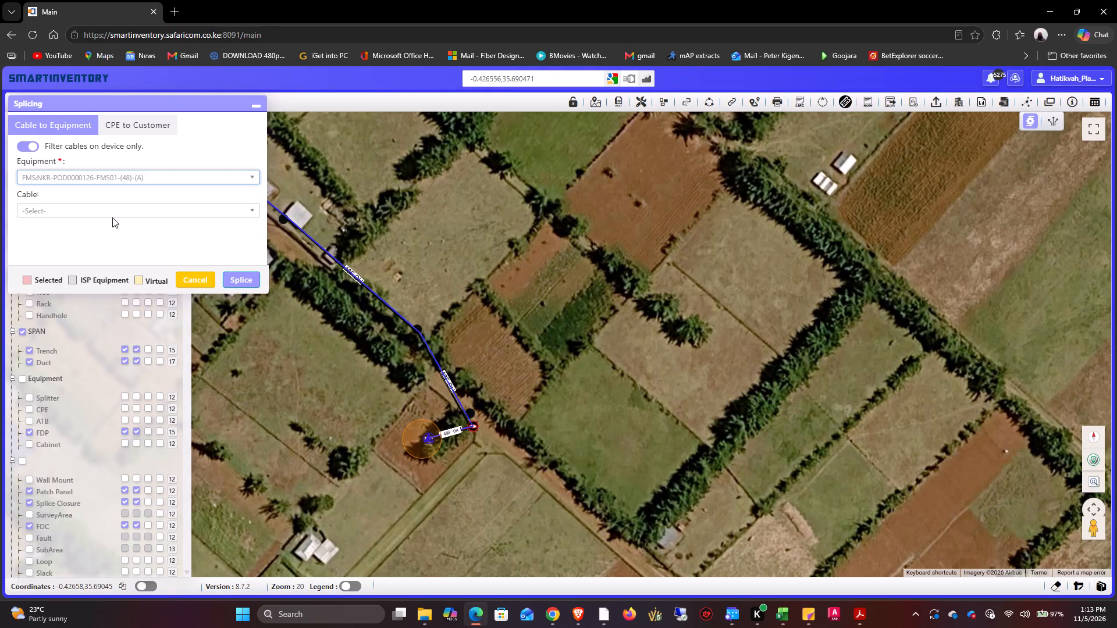
left_click(112, 215)
left_click(111, 263)
left_click(239, 277)
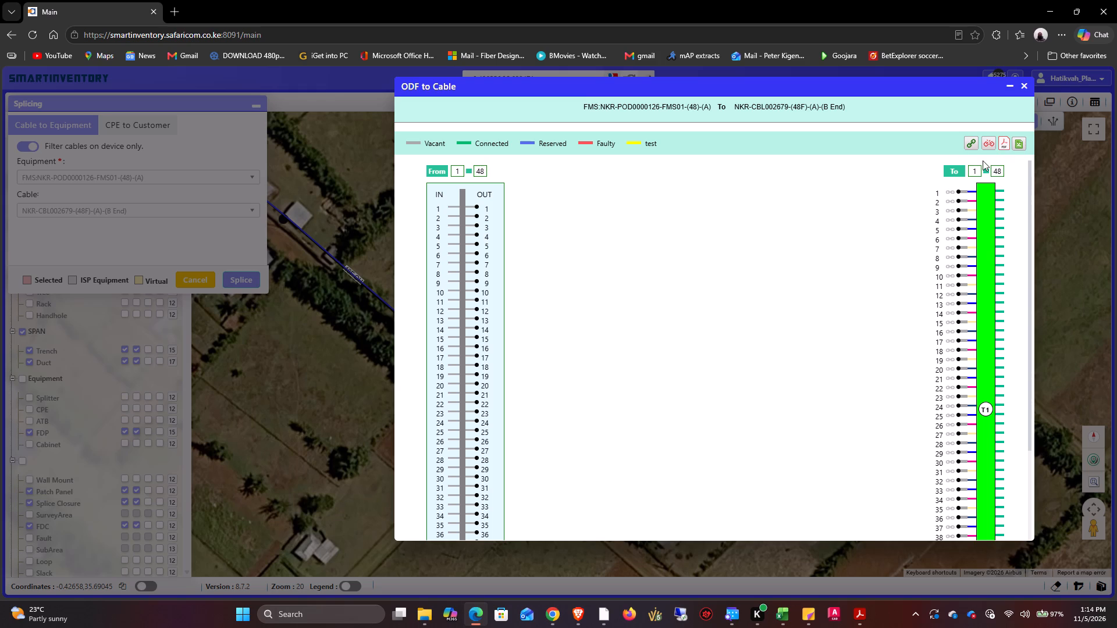
Splice all ports 1–48 of NKR-POD0000126-FMS01 to fibres 1–48 of NKR-CBL002679-(48F), and look over the connections.
scroll(799, 275, "down", 5)
scroll(799, 280, "up", 6)
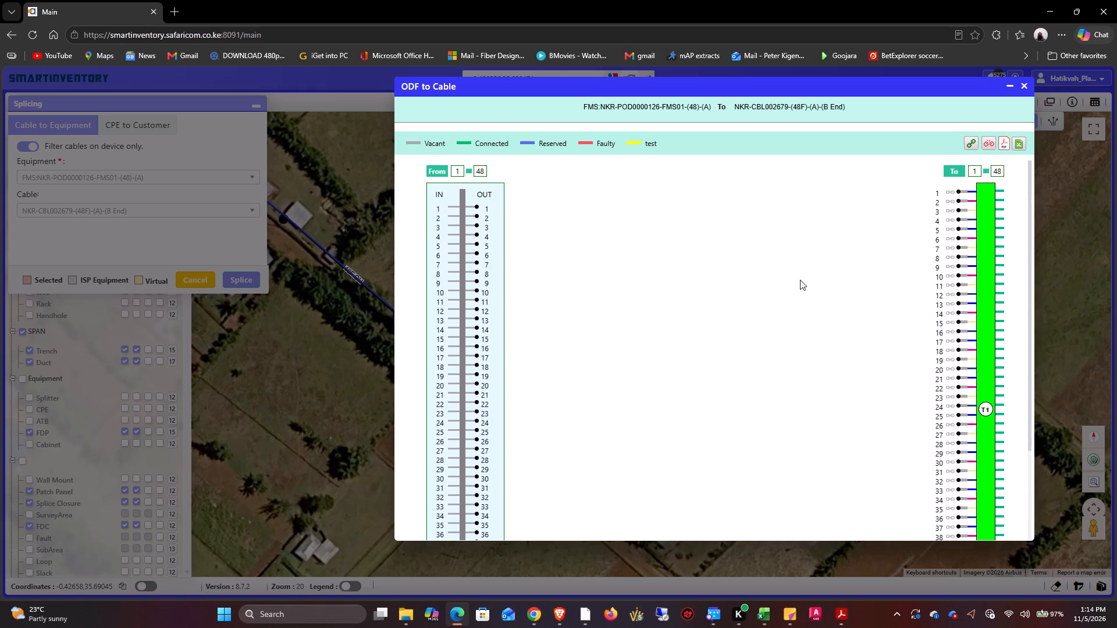
left_click(973, 145)
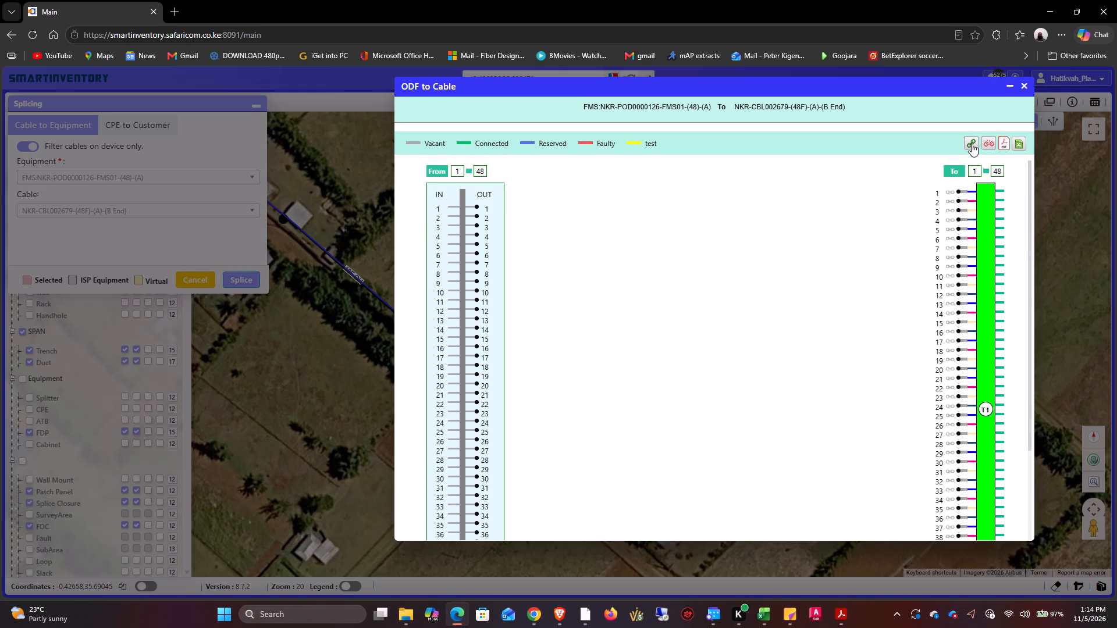
left_click(972, 144)
left_click(673, 401)
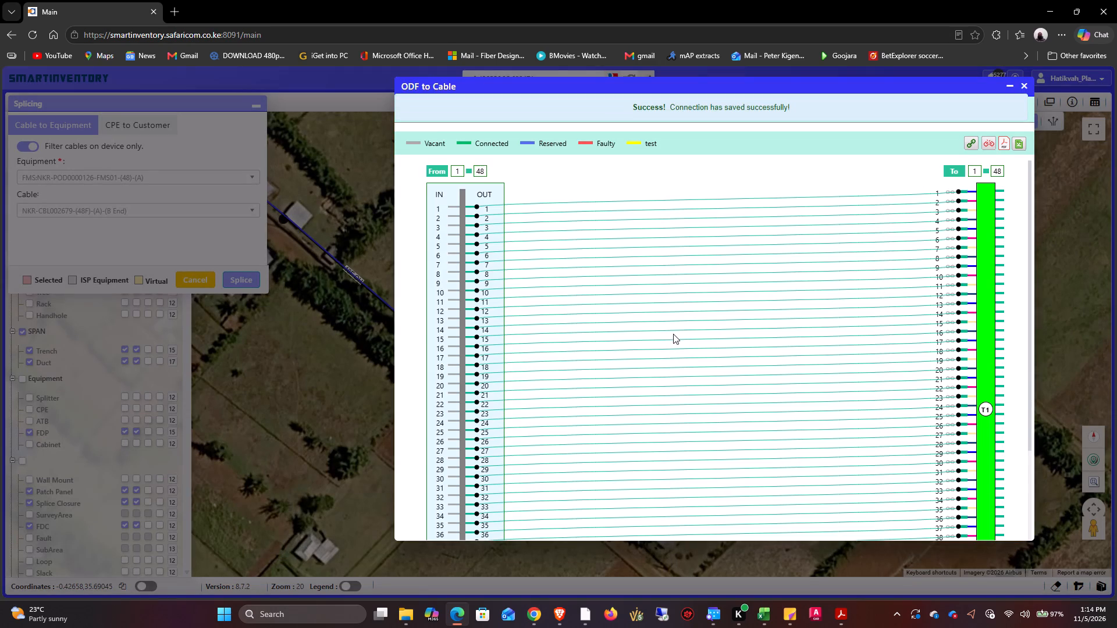
scroll(664, 333, "down", 6)
scroll(664, 333, "up", 3)
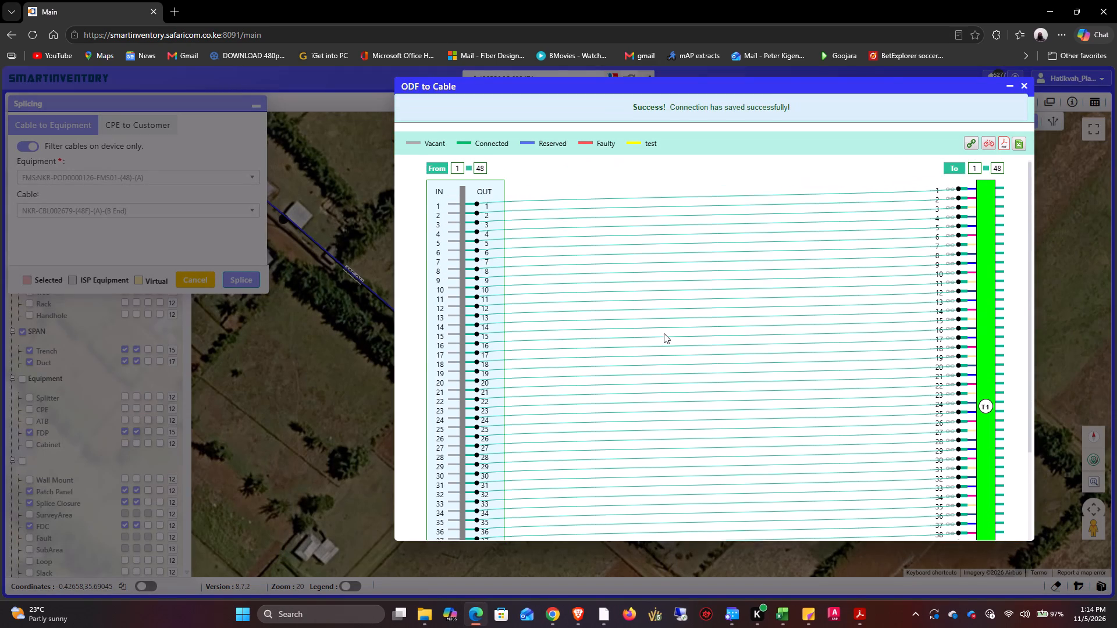
Close the connection view between NKR-POD0000126-FMS01 and NKR-CBL002679, and cancel the current splicing selection.
scroll(664, 333, "up", 2)
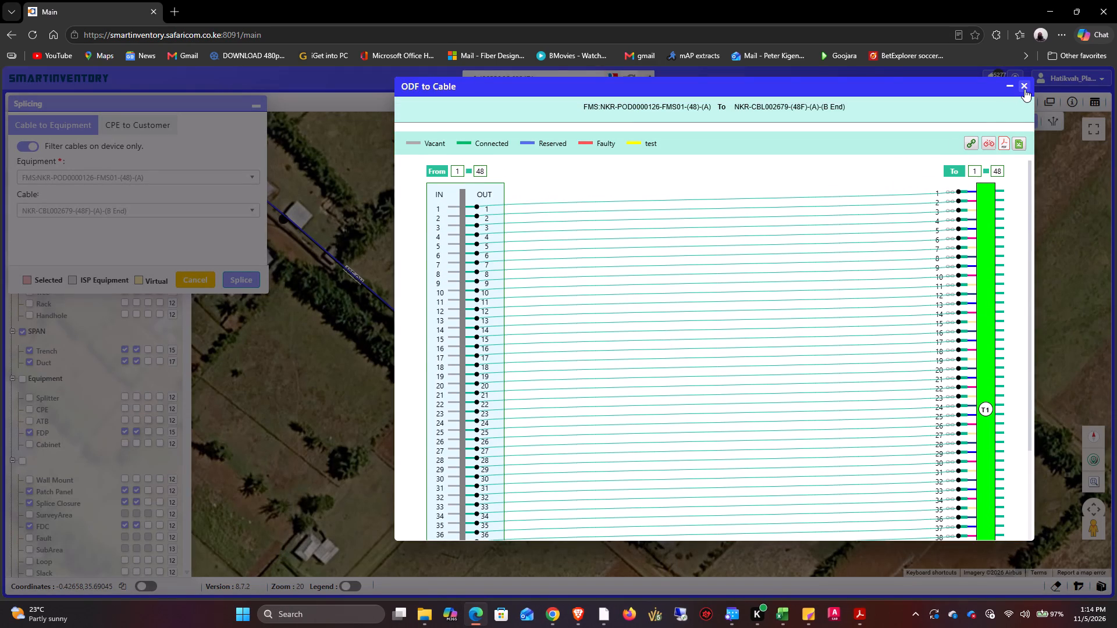
left_click(1024, 89)
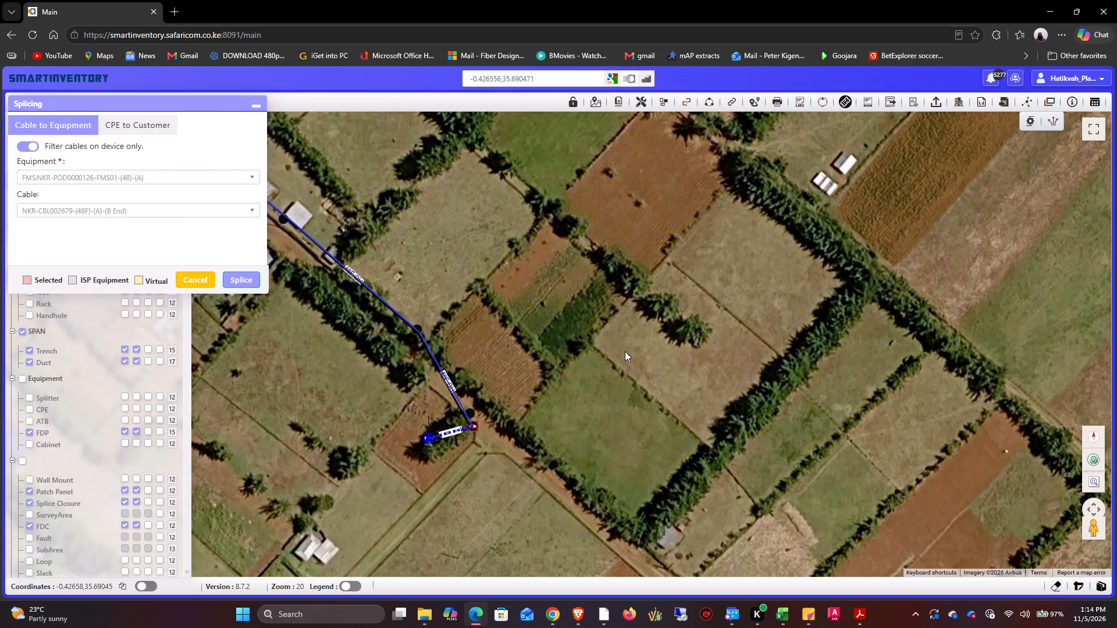
left_click(210, 279)
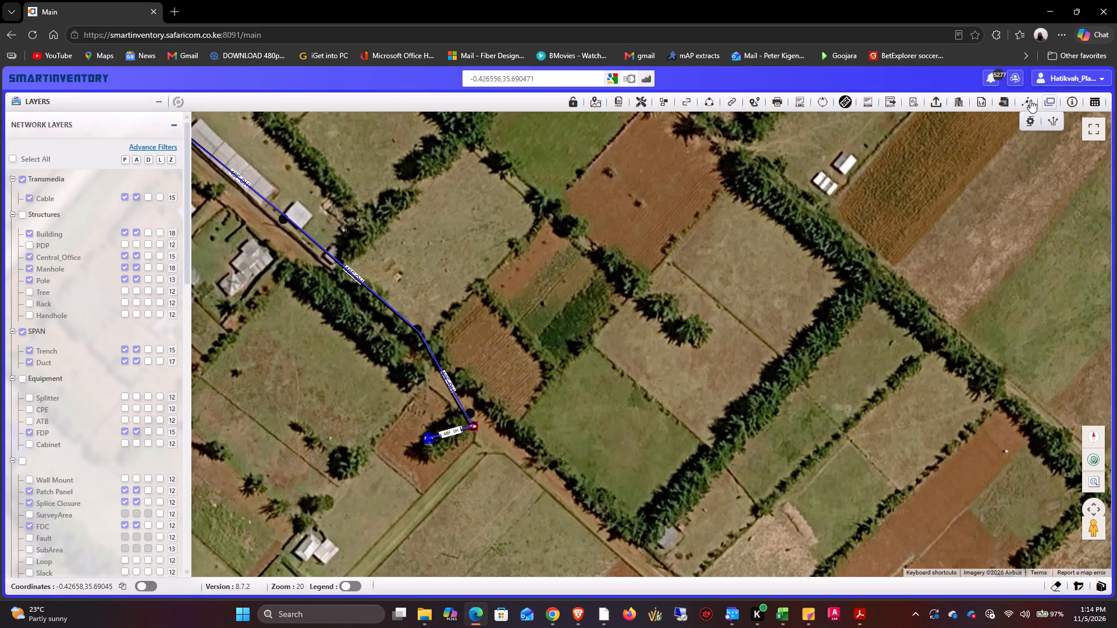
Open splicing at closure NKR-JCL000291, with NKR-CBL002678-(48F) B End as left cable and NKR-CBL002679-(48F) A End as right cable.
left_click(1026, 101)
left_click(1026, 101)
left_click(1029, 123)
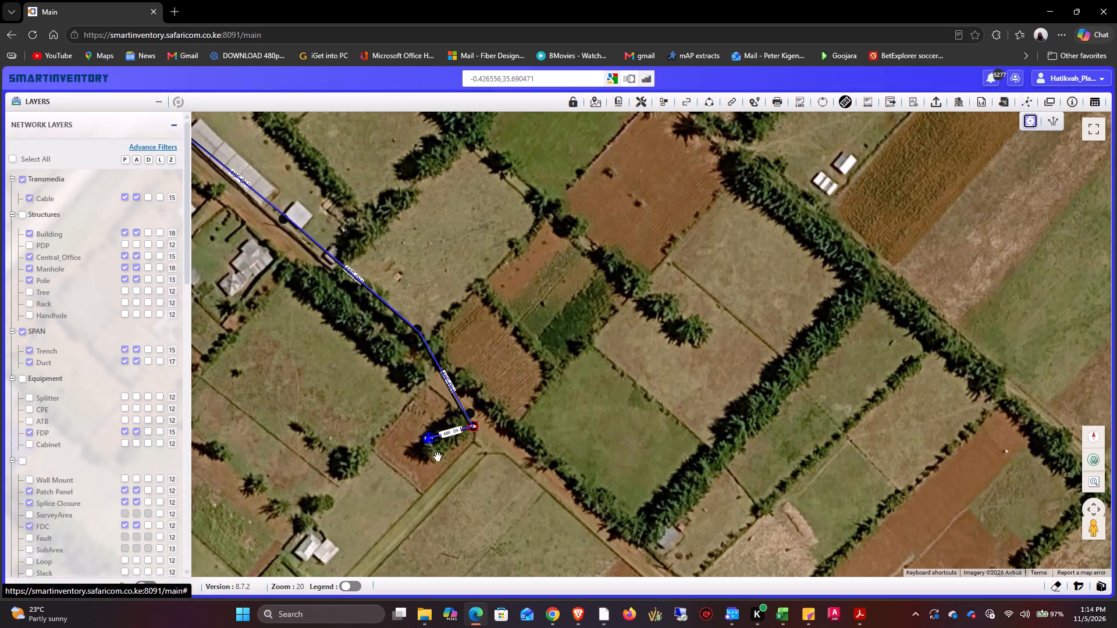
left_click(471, 429)
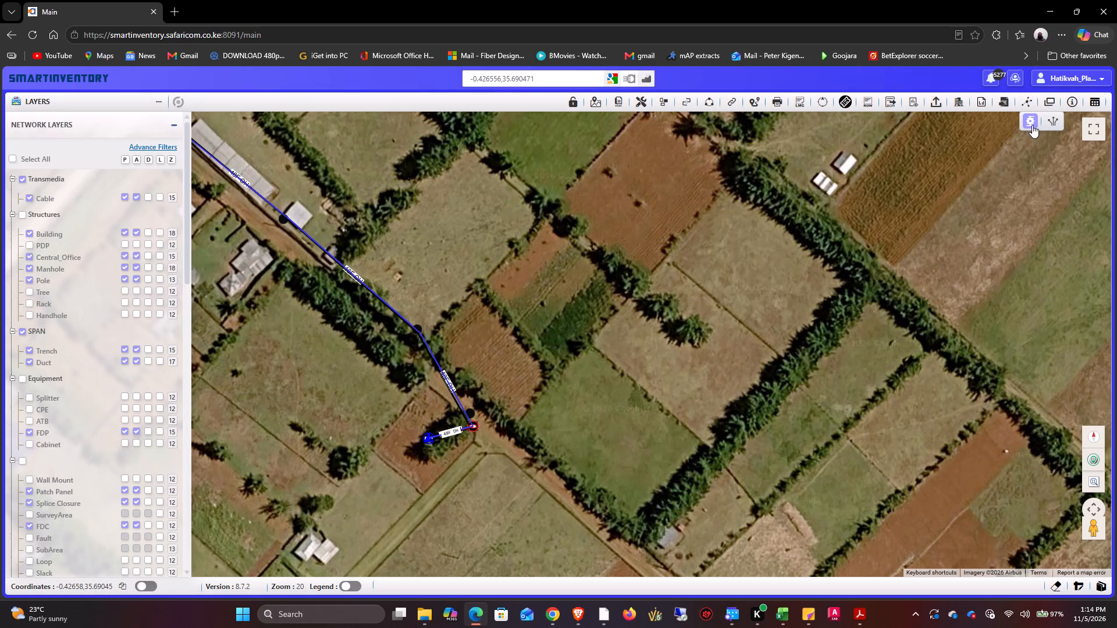
left_click(1033, 125)
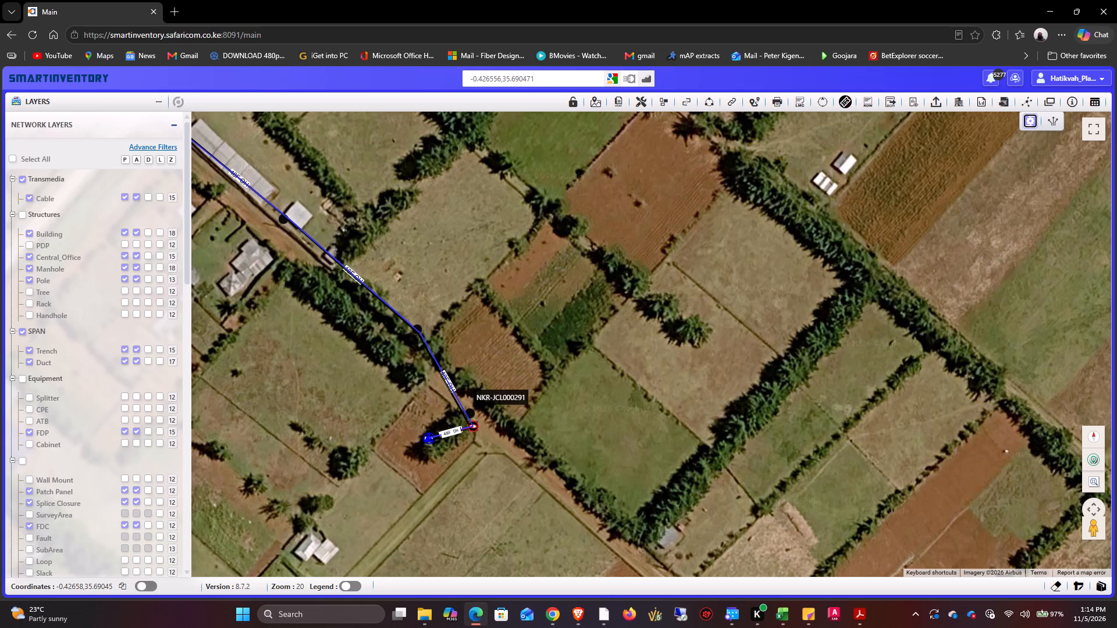
left_click(472, 423)
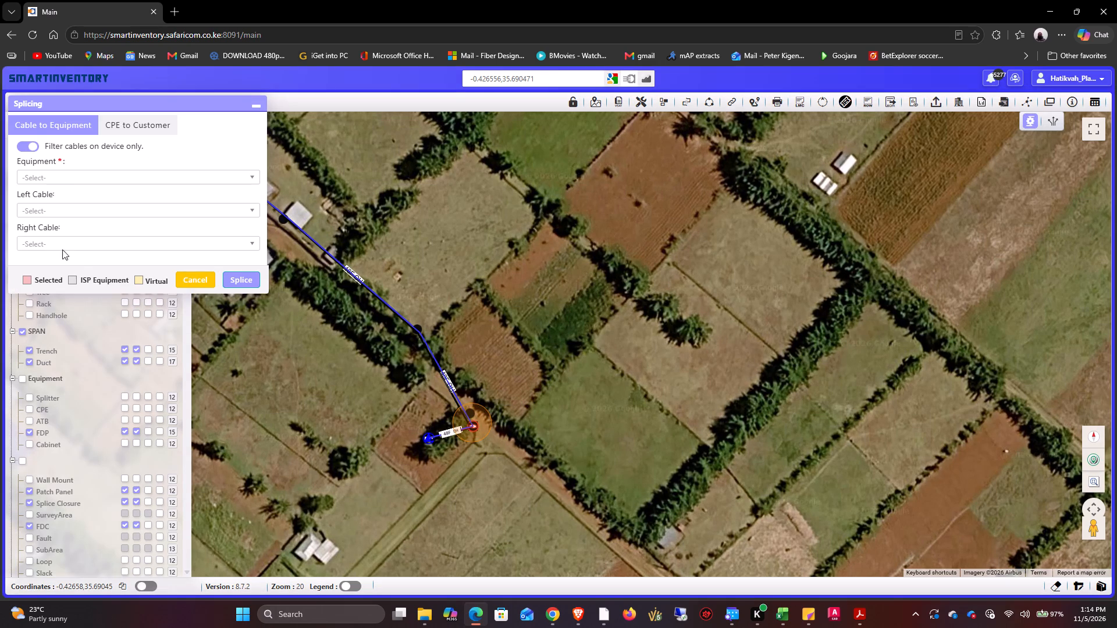
left_click(70, 168)
left_click(76, 178)
left_click(75, 223)
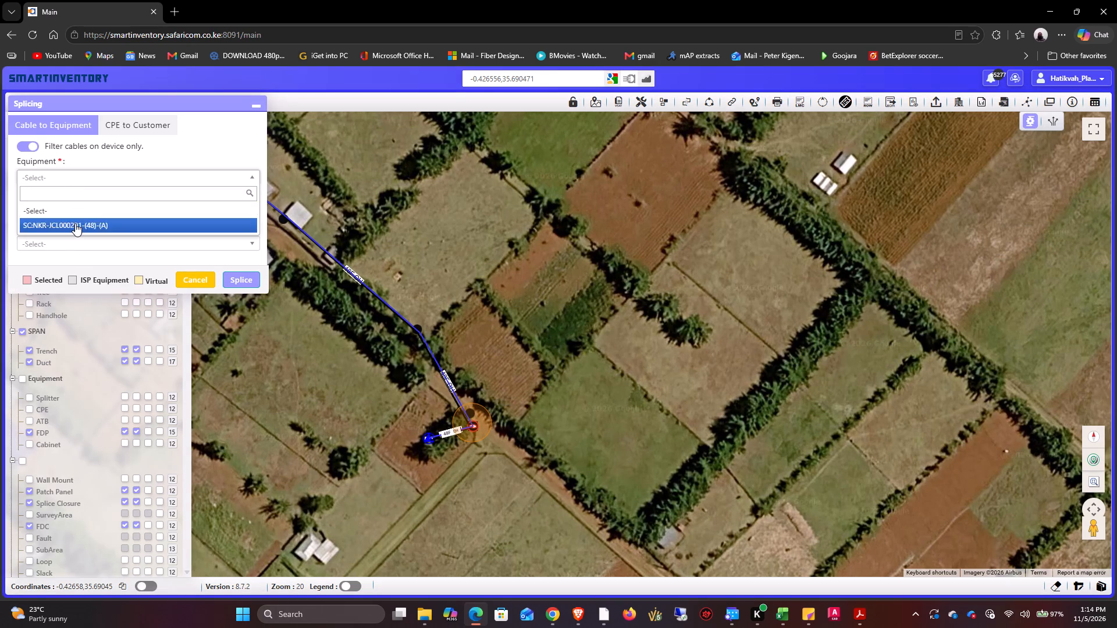
left_click(74, 206)
left_click(73, 256)
left_click(83, 238)
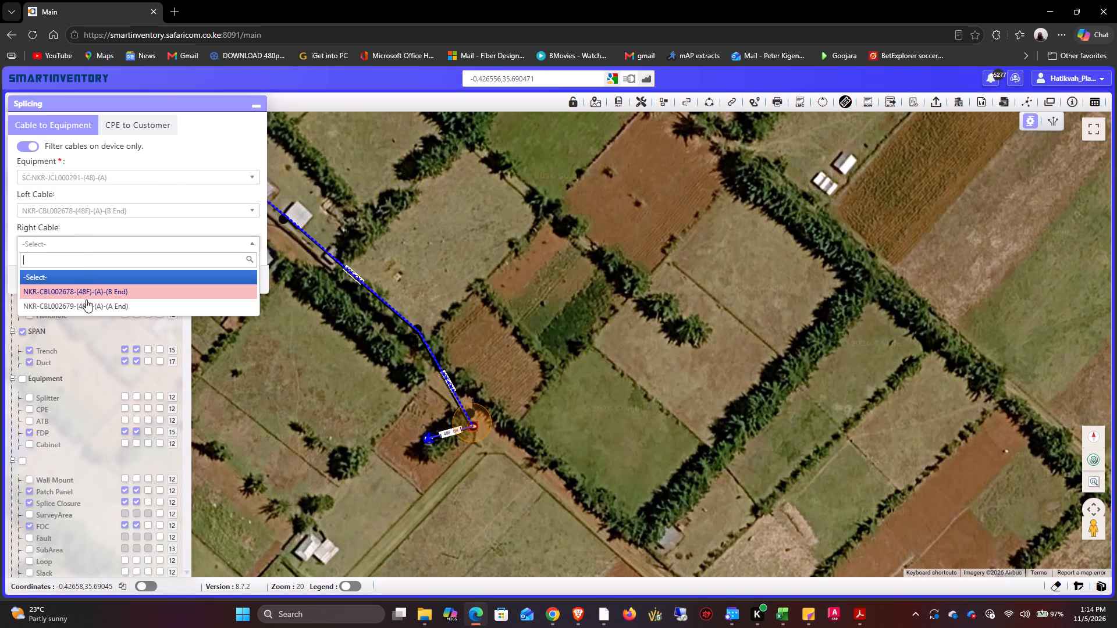
left_click(87, 301)
left_click(252, 284)
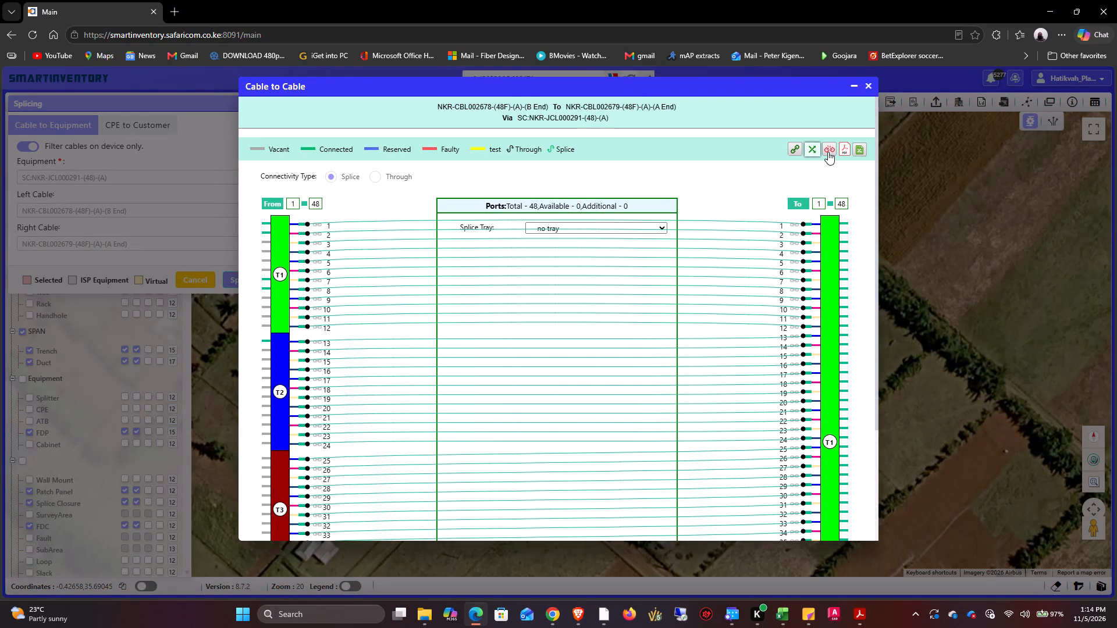
Delete the splices of fibres 1, 2 and 3 between NKR-CBL002678-(48F) and NKR-CBL002679-(48F) one by one.
left_click(828, 152)
left_click(668, 412)
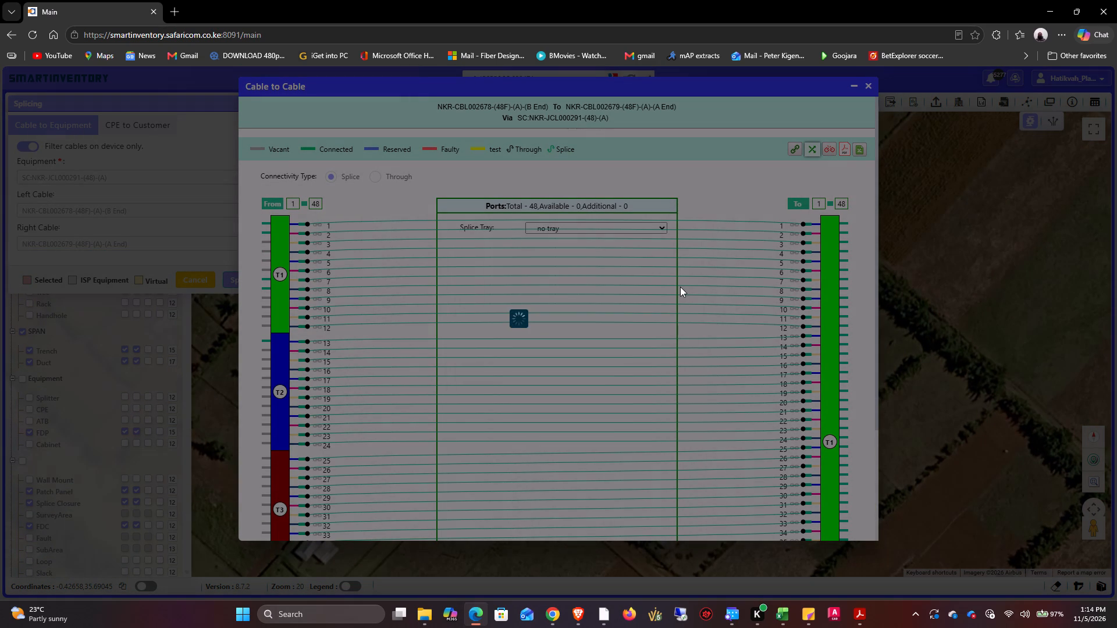
left_click(660, 361)
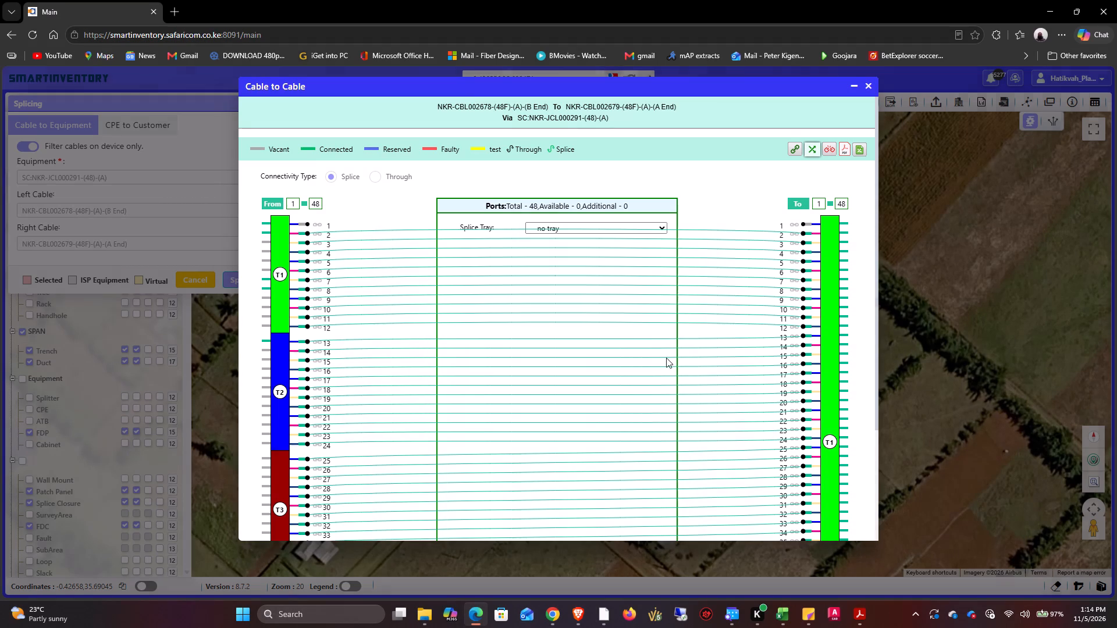
left_click_drag(802, 232, 792, 277)
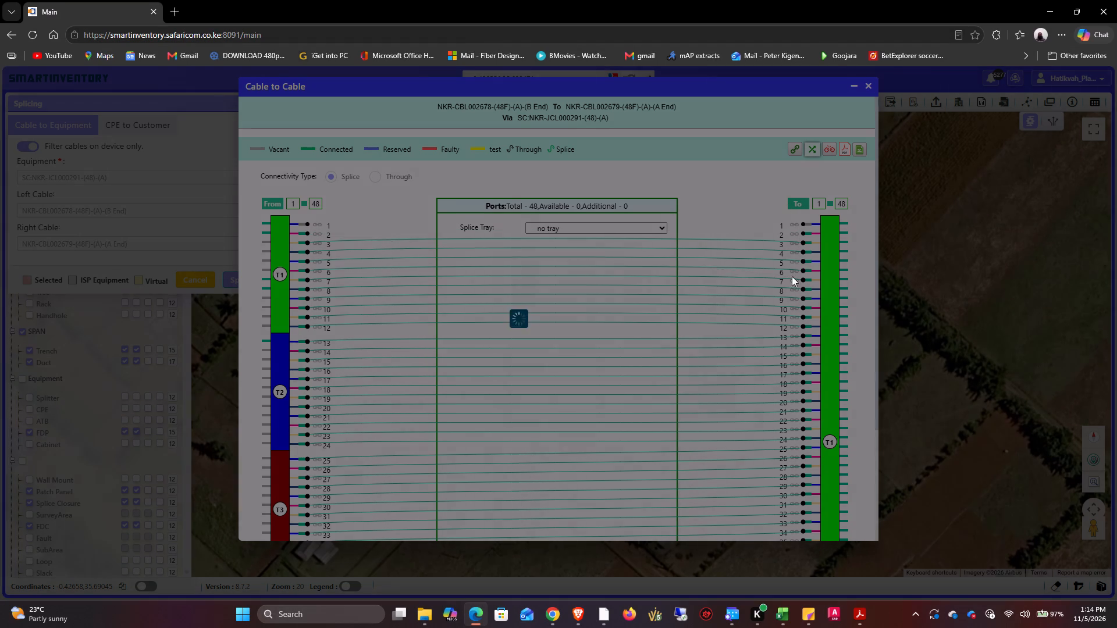
left_click_drag(803, 244, 796, 275)
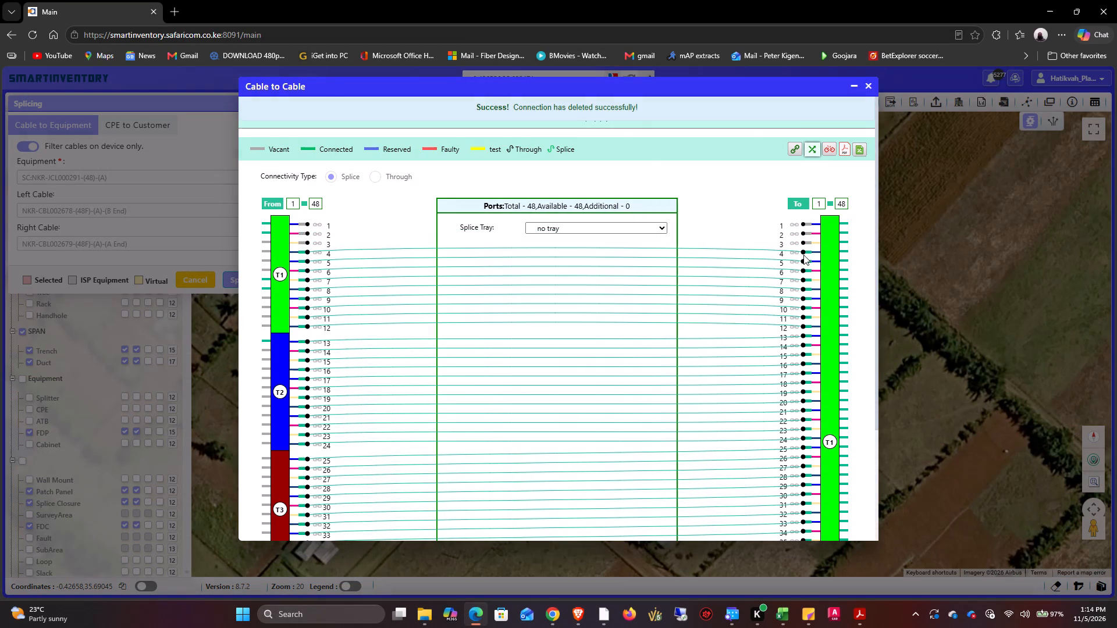
Delete the splice of fibre 4 between NKR-CBL002678-(48F) and NKR-CBL002679-(48F).
left_click_drag(803, 253, 796, 267)
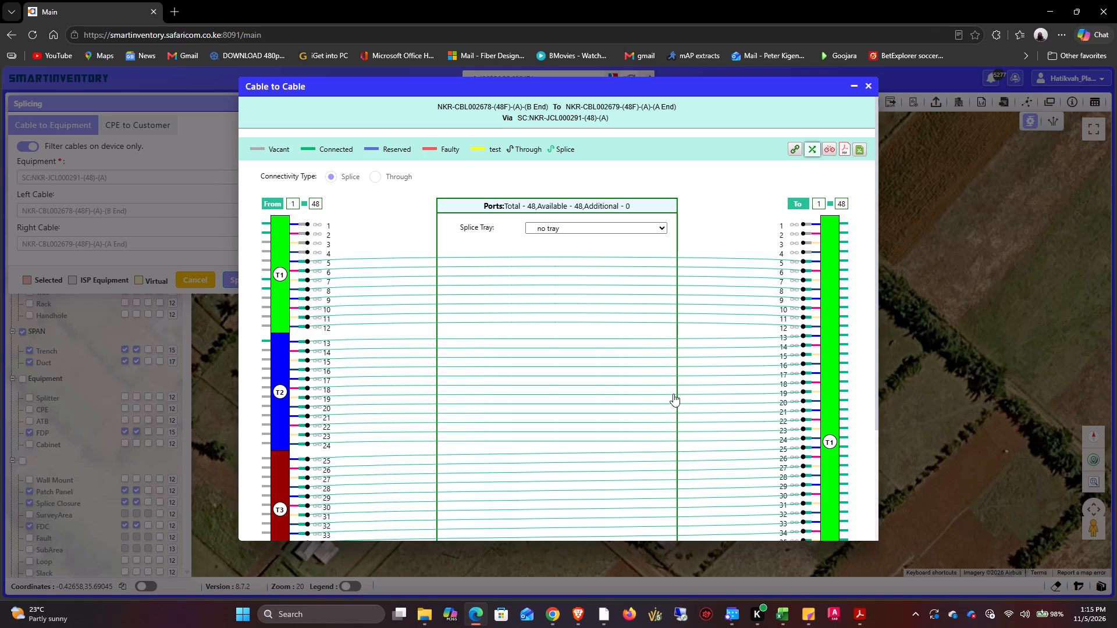